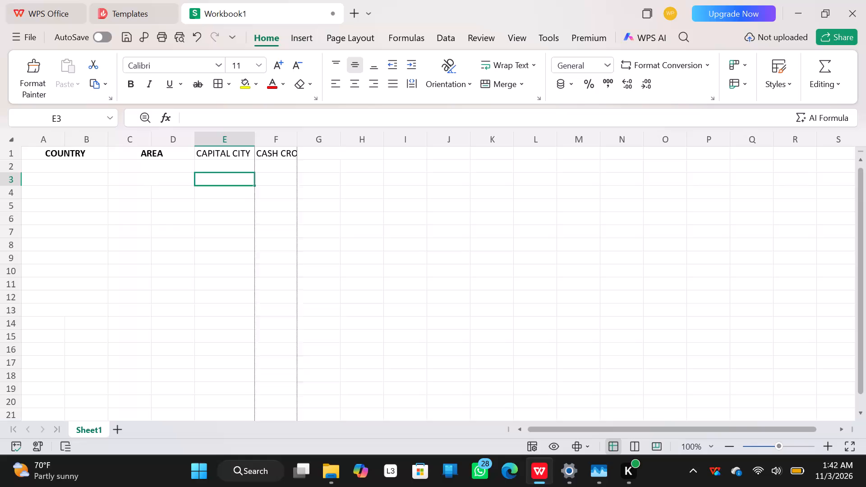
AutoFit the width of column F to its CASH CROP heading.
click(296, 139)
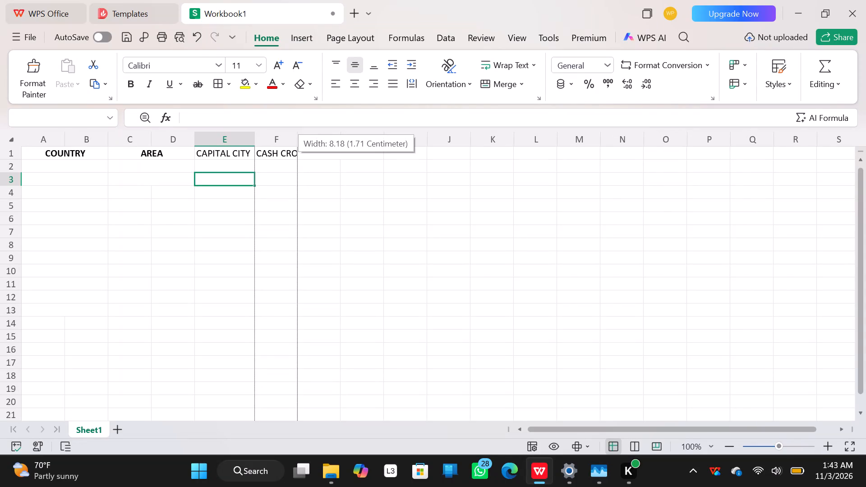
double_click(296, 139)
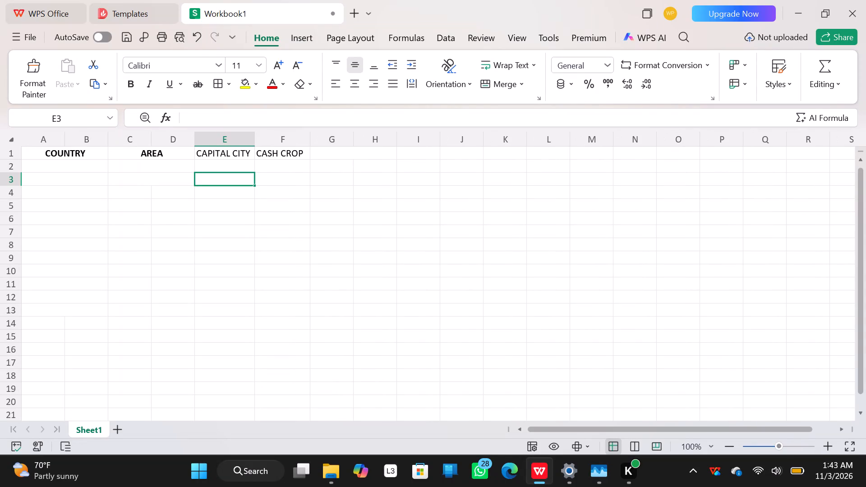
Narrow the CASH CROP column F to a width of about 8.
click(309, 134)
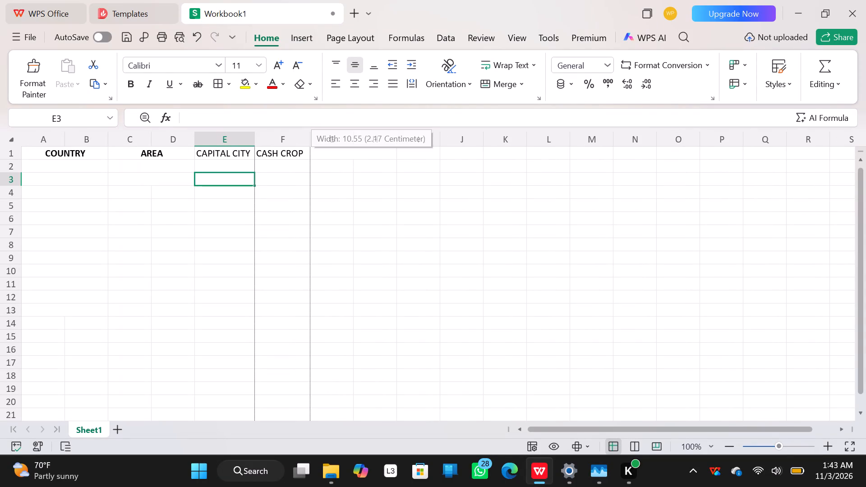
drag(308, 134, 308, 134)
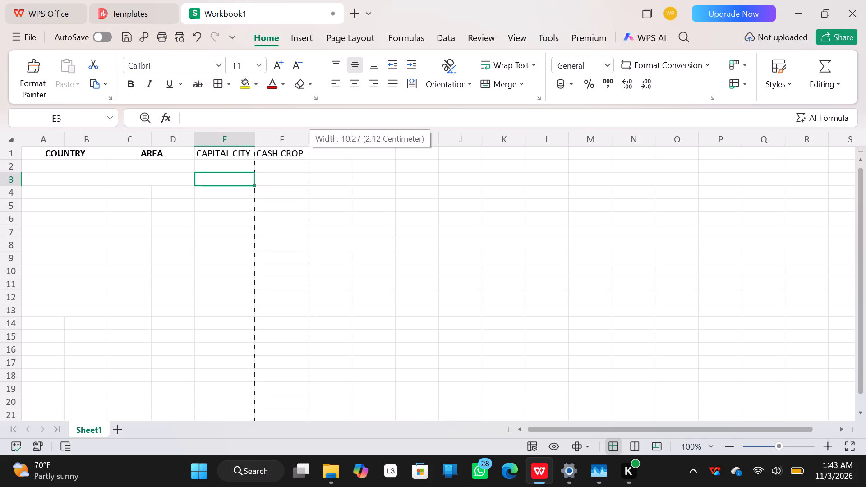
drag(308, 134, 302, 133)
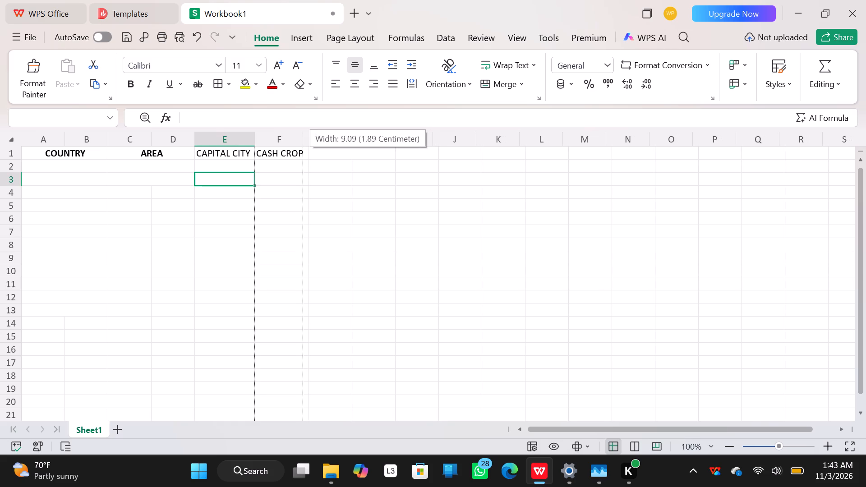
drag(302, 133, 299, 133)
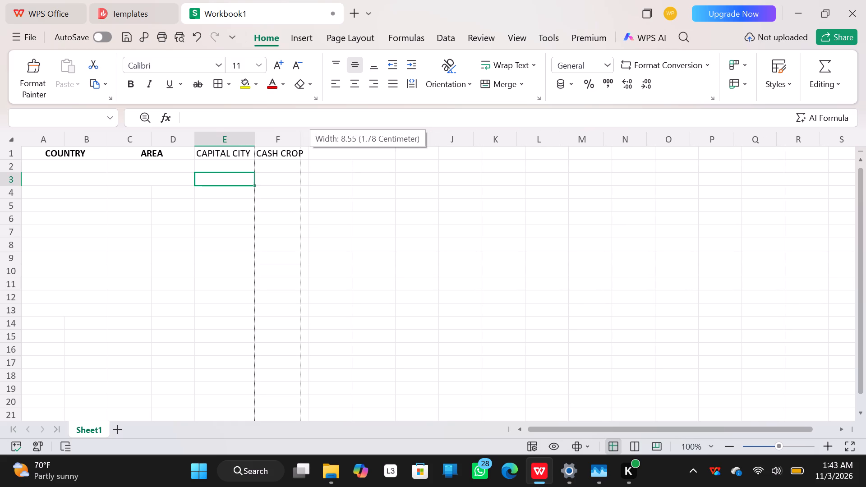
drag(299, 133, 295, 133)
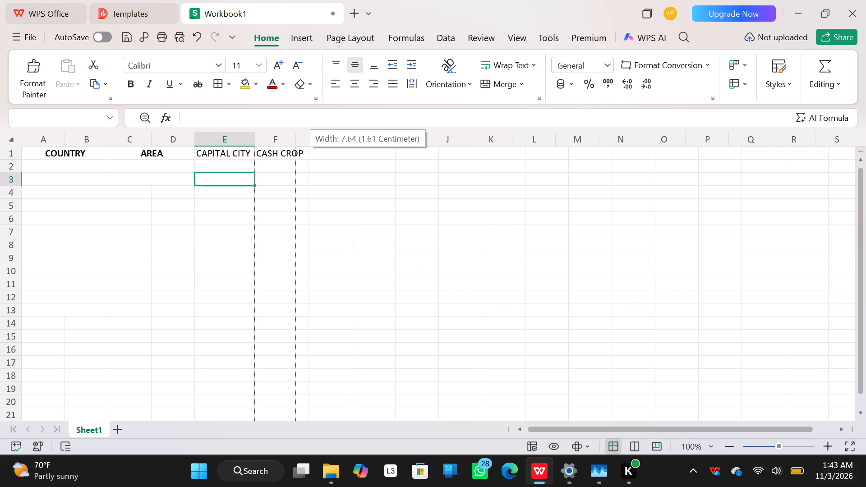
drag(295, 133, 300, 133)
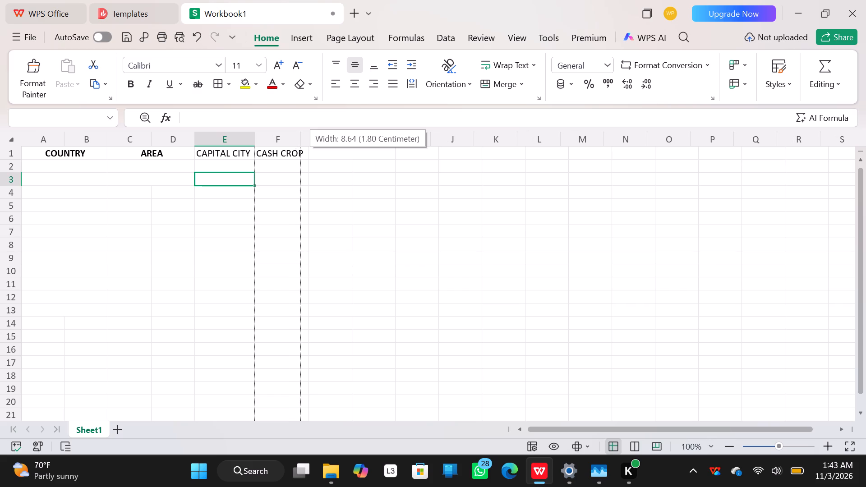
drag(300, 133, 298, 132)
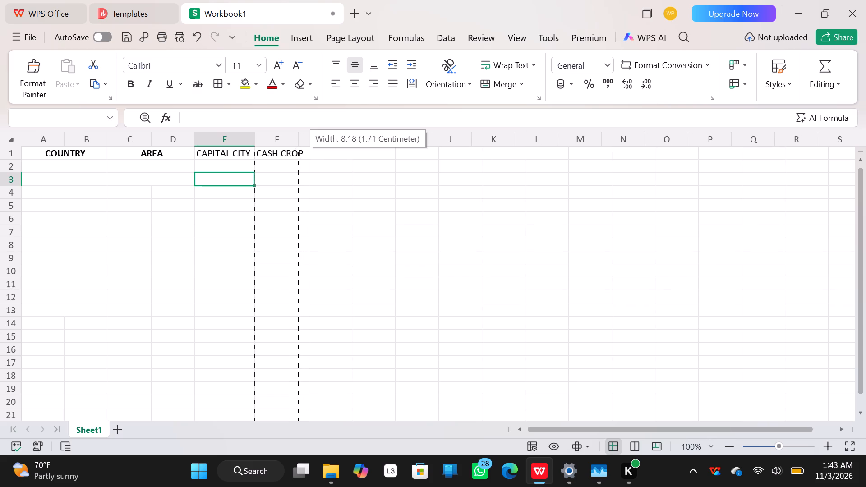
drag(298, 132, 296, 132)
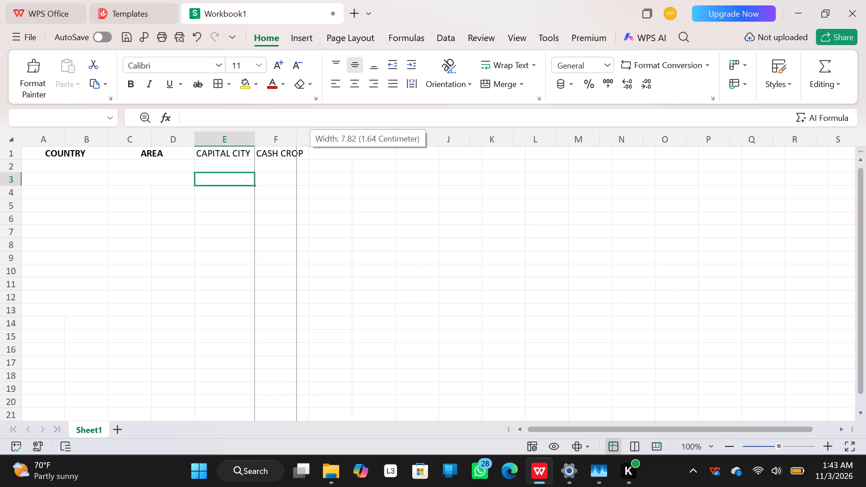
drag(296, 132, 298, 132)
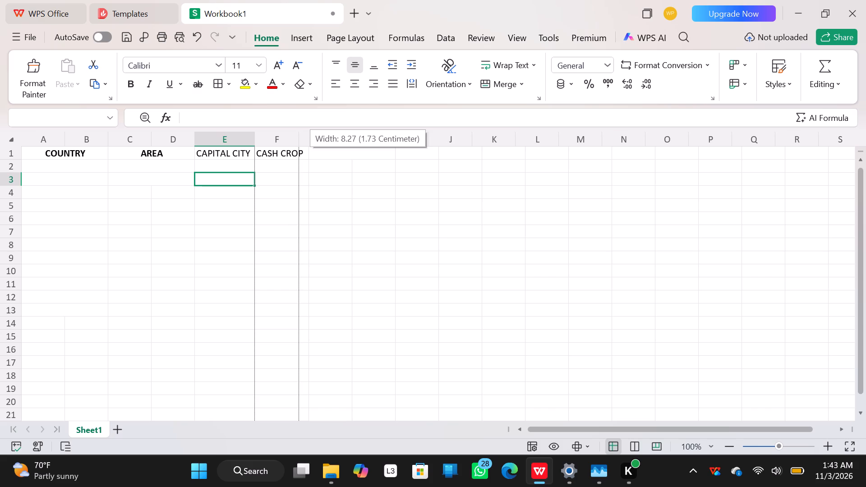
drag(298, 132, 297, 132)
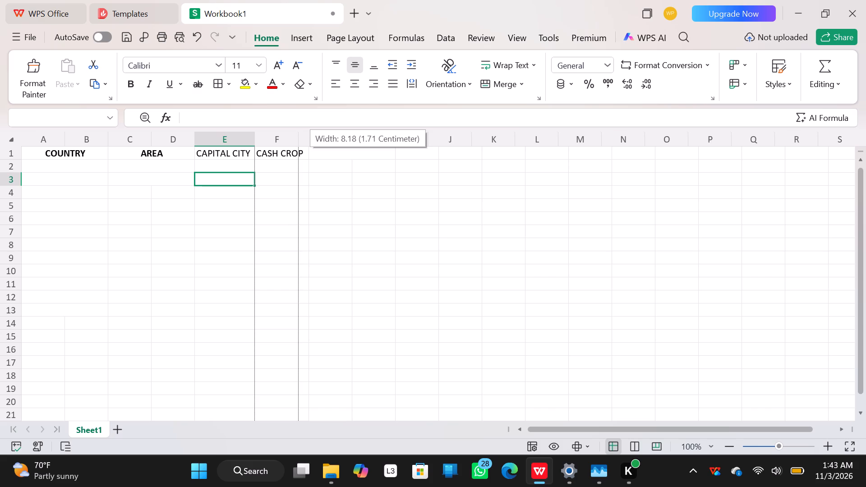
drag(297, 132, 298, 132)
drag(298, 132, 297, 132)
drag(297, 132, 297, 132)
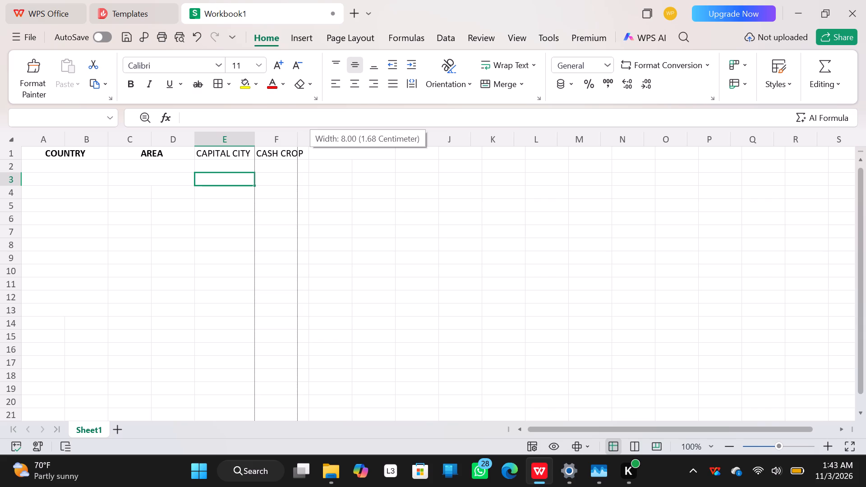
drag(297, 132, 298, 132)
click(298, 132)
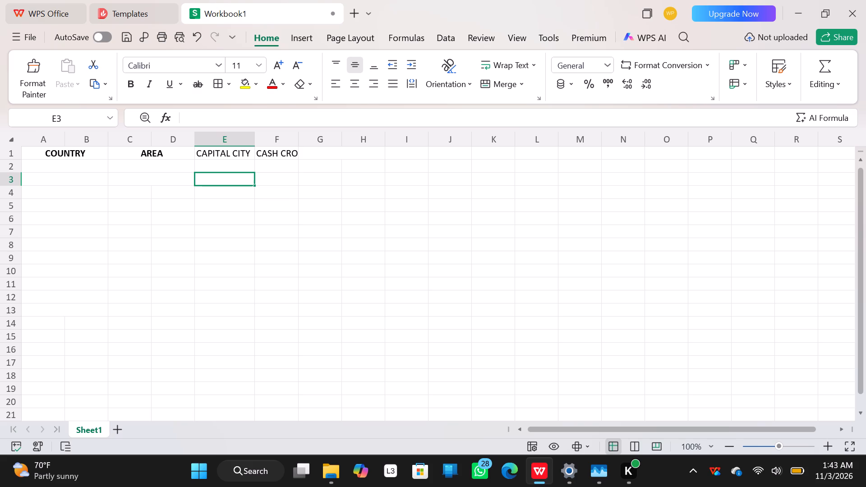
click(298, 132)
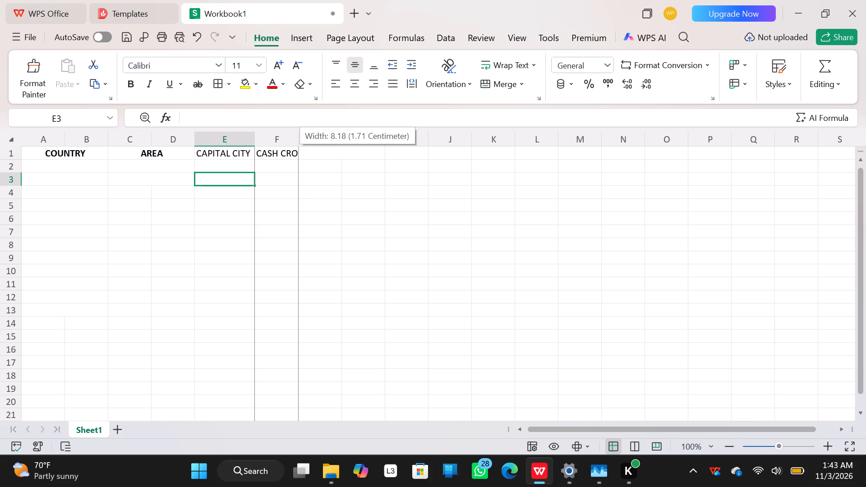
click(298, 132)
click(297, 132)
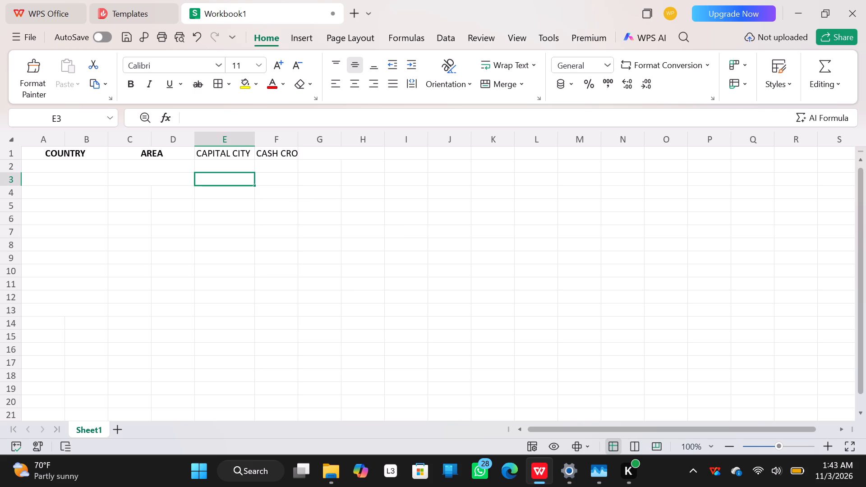
AutoFit and select the CASH CROP column F, and narrow it to a width of about 8.
triple_click(297, 132)
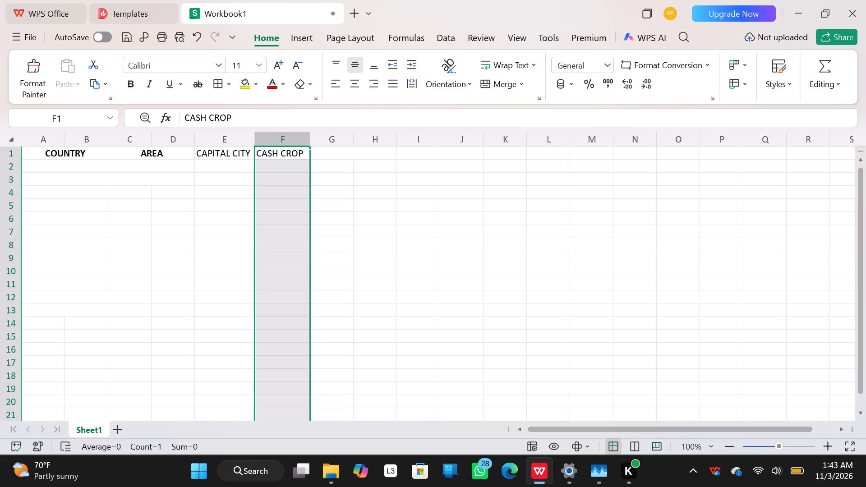
click(309, 137)
drag(309, 137, 301, 138)
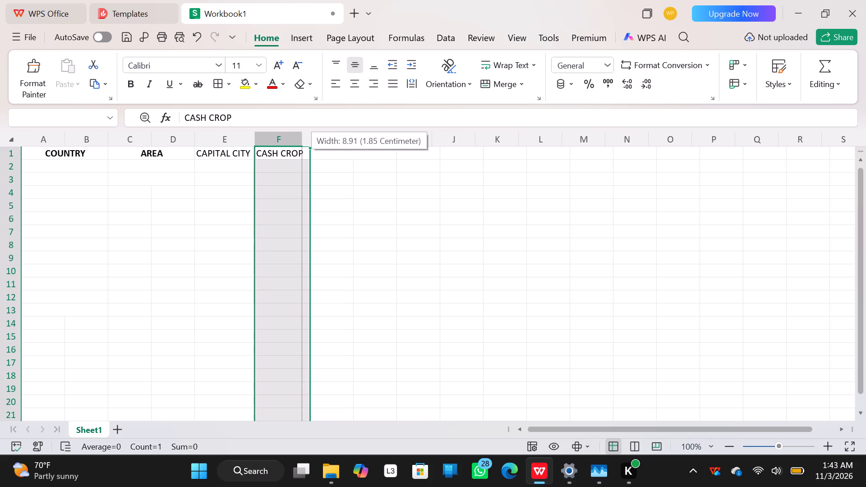
drag(301, 138, 301, 137)
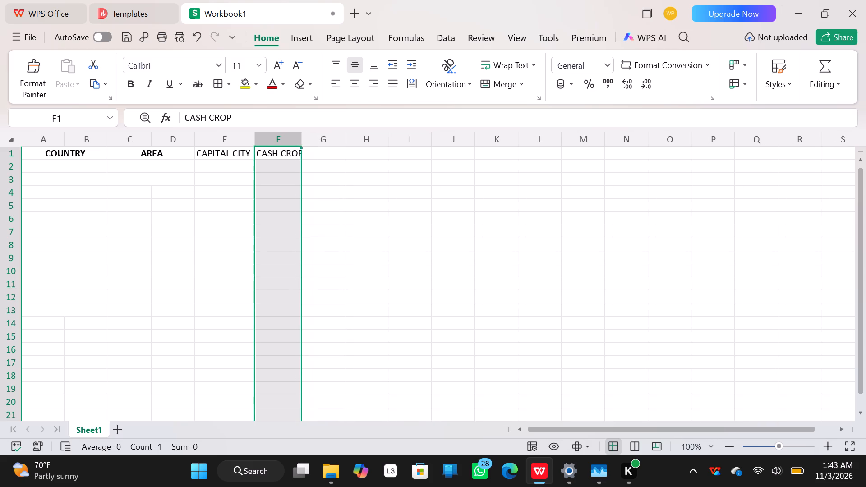
click(303, 137)
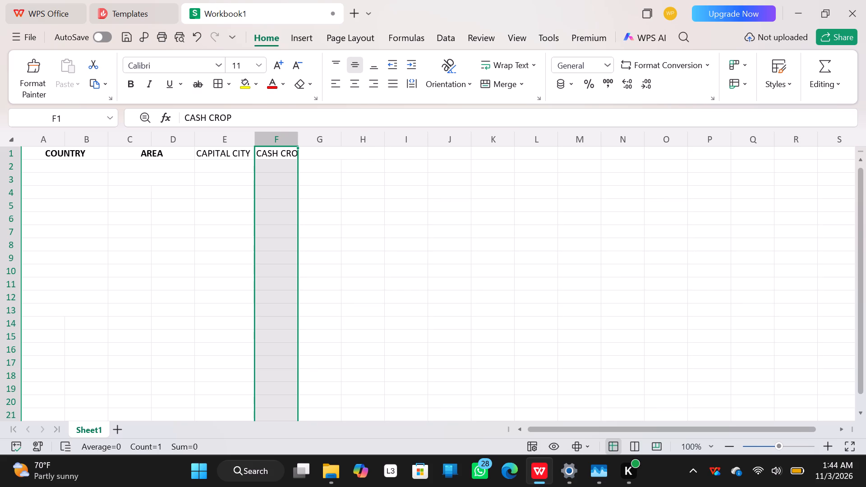
key(Return)
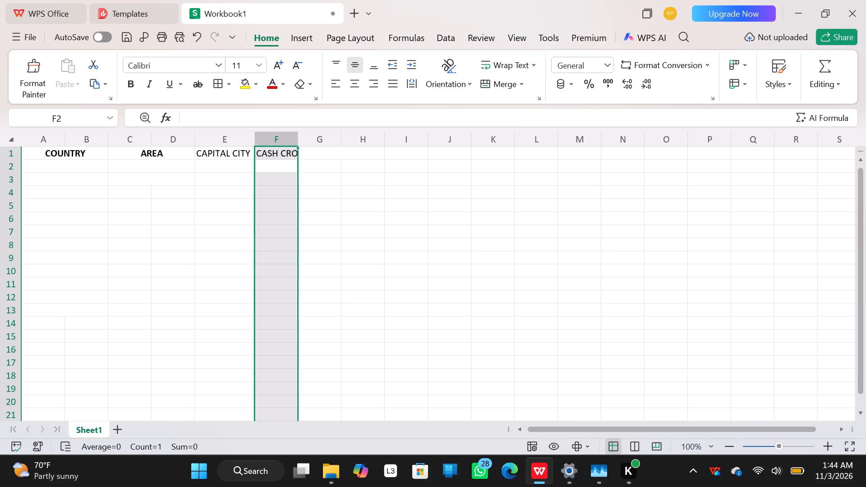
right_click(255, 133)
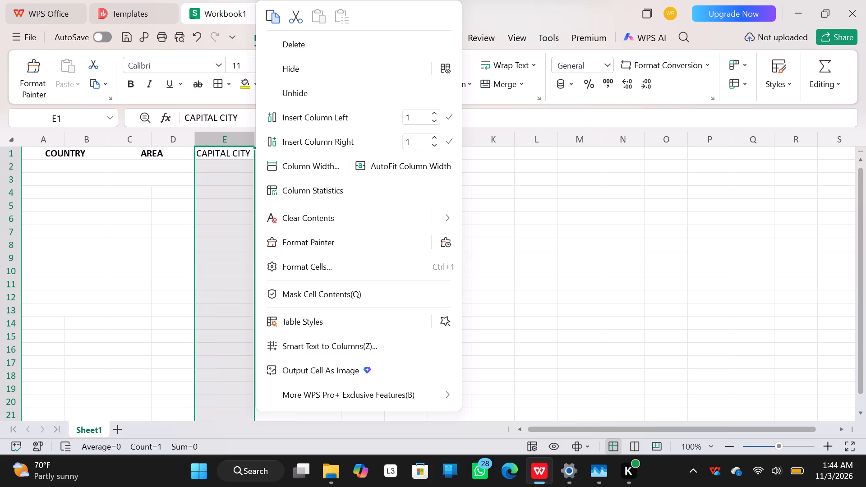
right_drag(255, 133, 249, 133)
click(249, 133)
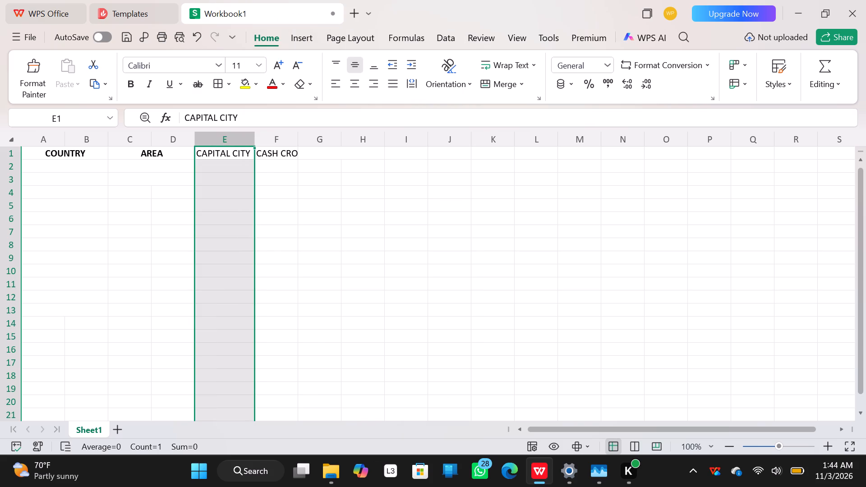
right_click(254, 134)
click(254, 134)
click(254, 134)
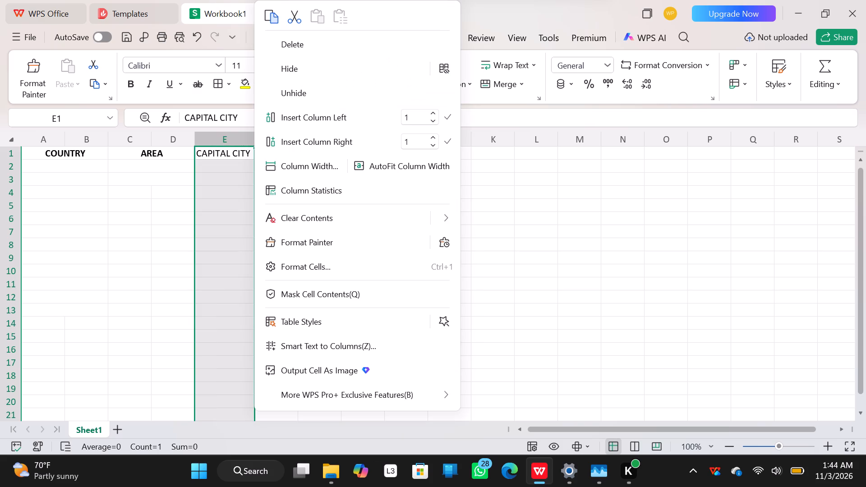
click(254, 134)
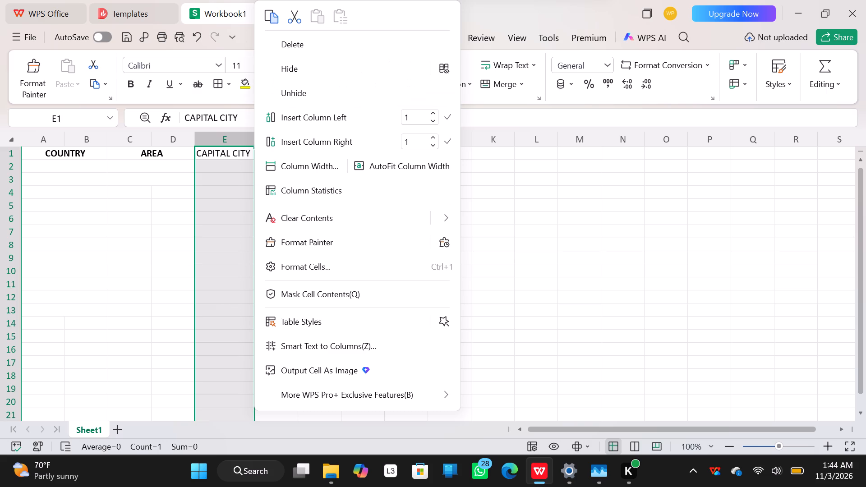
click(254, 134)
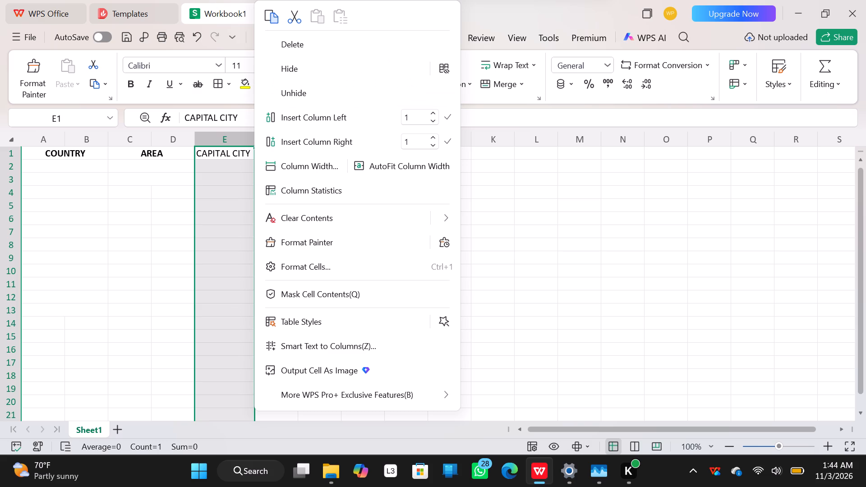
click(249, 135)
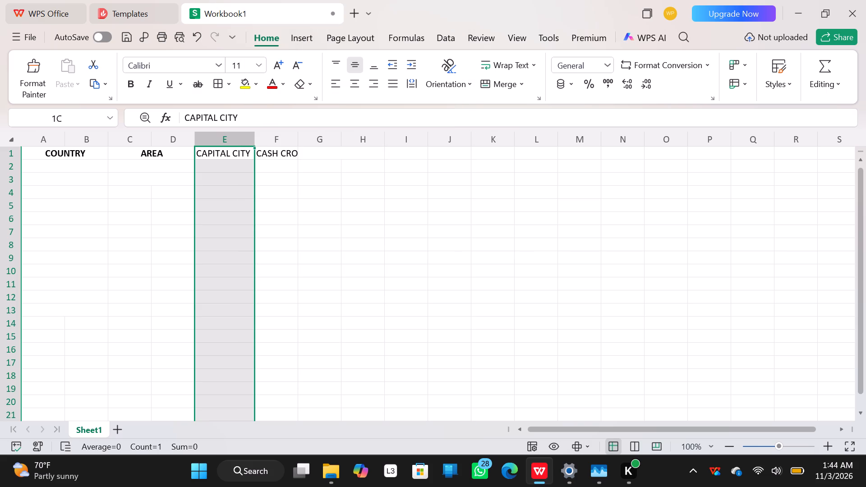
Narrow the CAPITAL CITY column E to a width of about 8.
click(253, 133)
drag(253, 133, 248, 133)
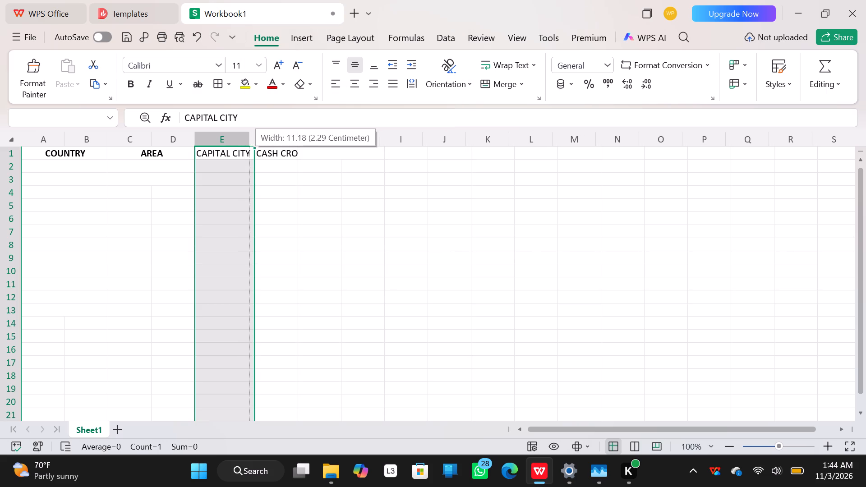
drag(248, 133, 241, 133)
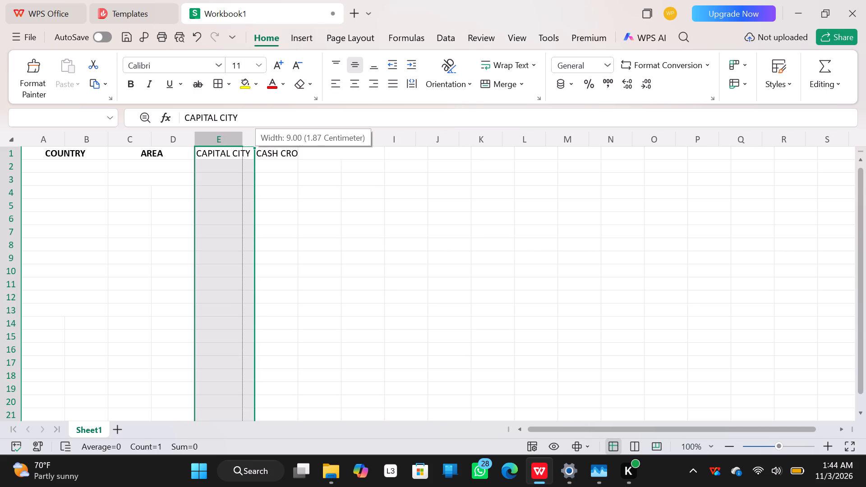
drag(241, 133, 240, 133)
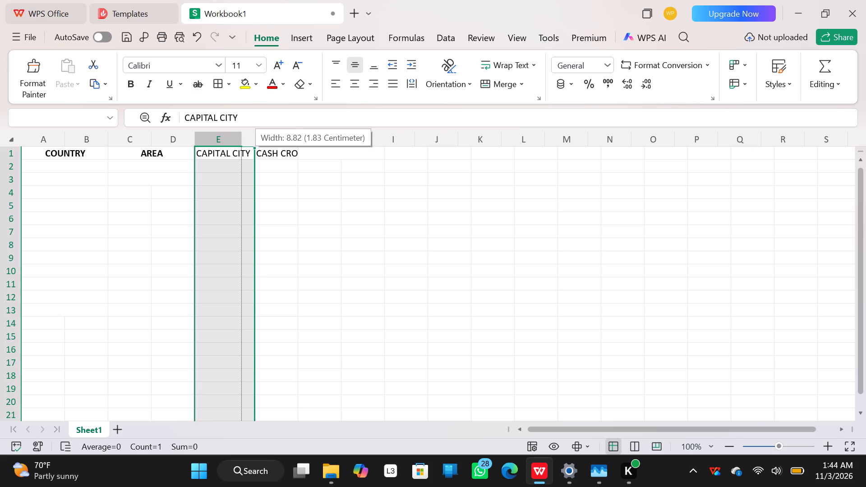
drag(240, 133, 240, 133)
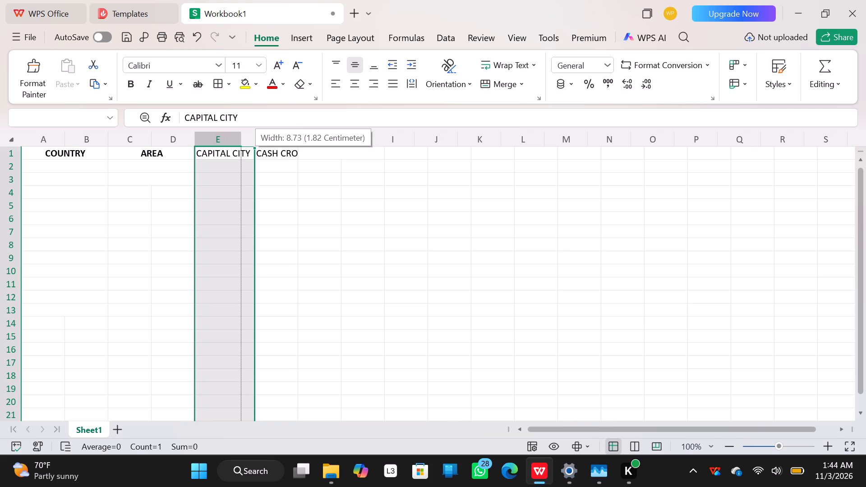
drag(240, 133, 238, 133)
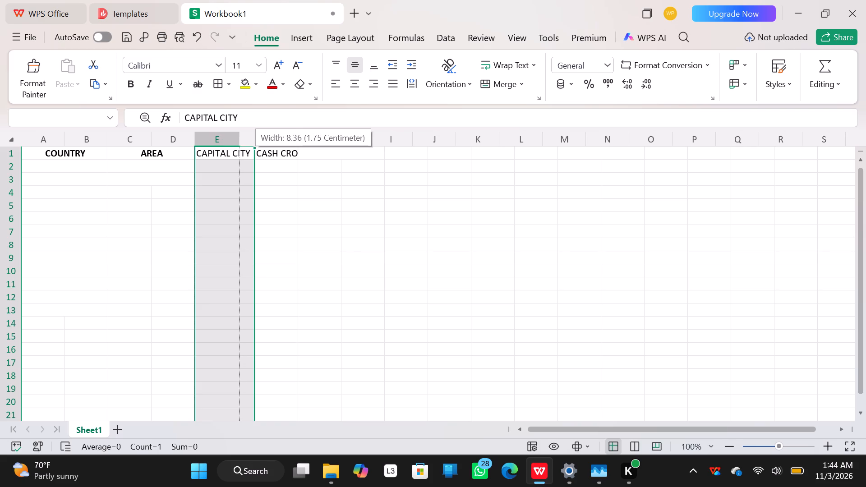
drag(238, 133, 235, 133)
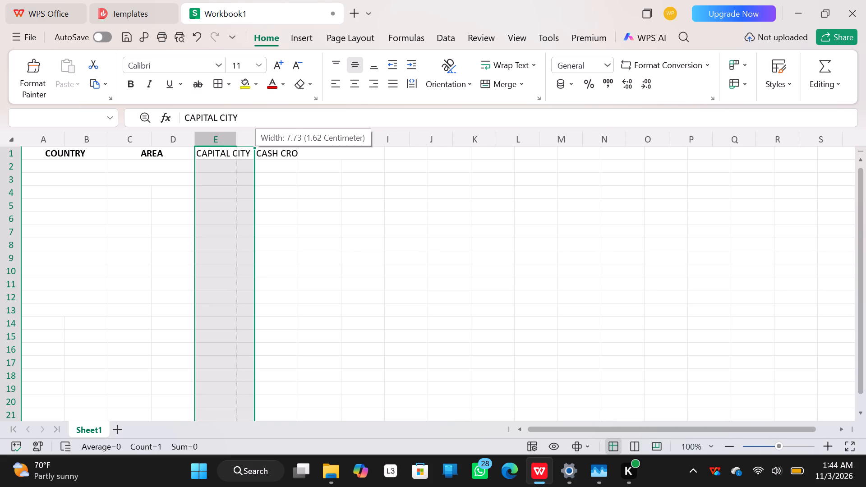
drag(235, 133, 236, 133)
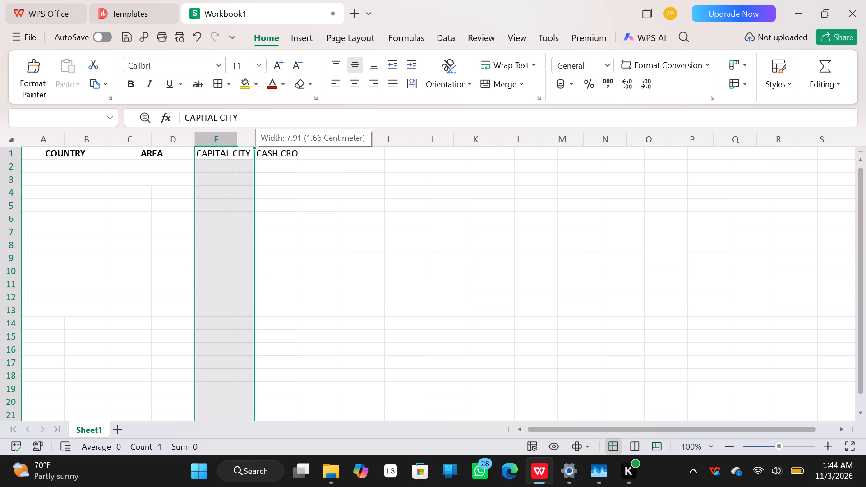
drag(236, 133, 237, 133)
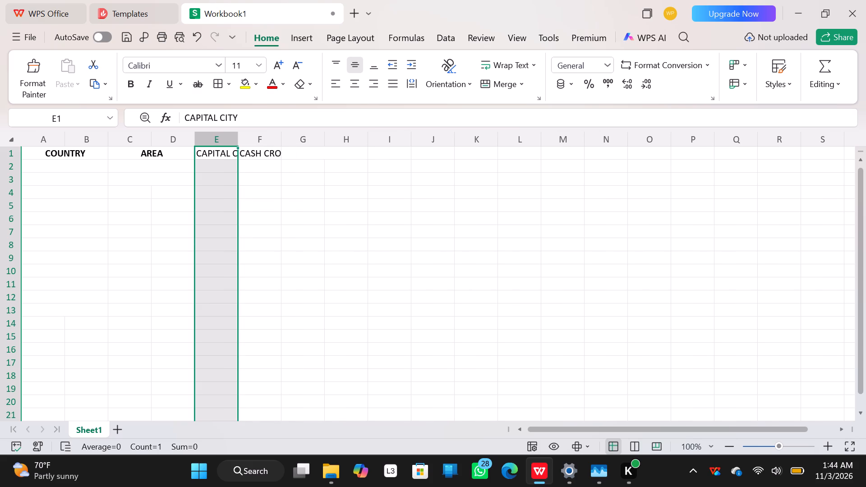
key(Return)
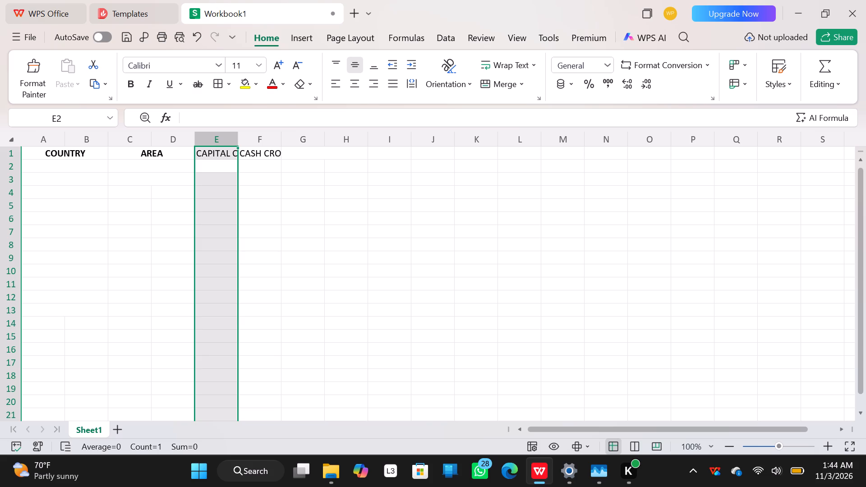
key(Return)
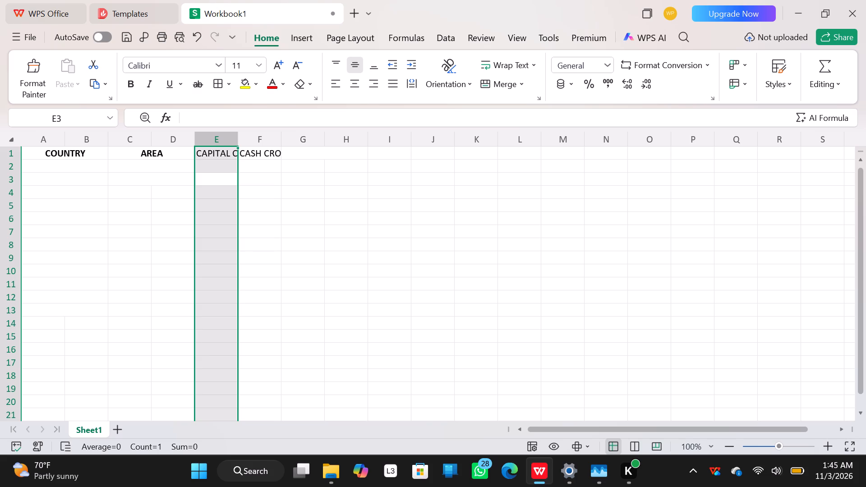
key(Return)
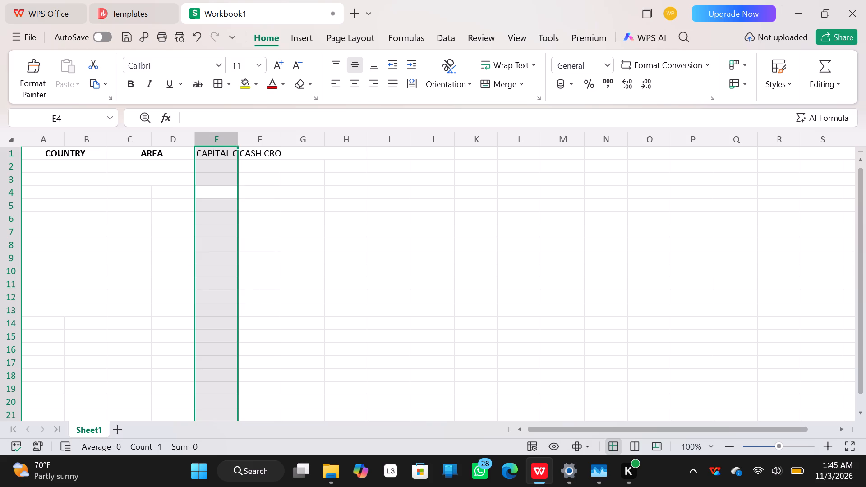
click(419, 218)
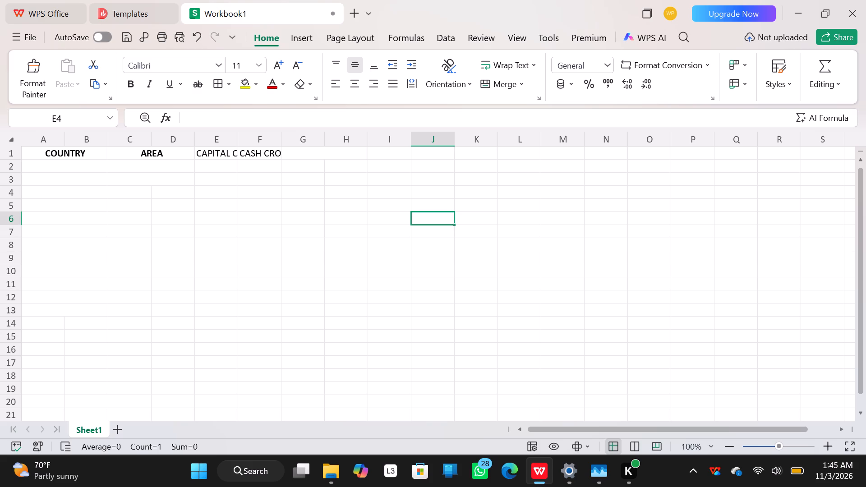
Clear the CAPITAL CITY heading from cell E1 and the CASH CROP heading from cell F1.
click(229, 156)
key(BackSpace)
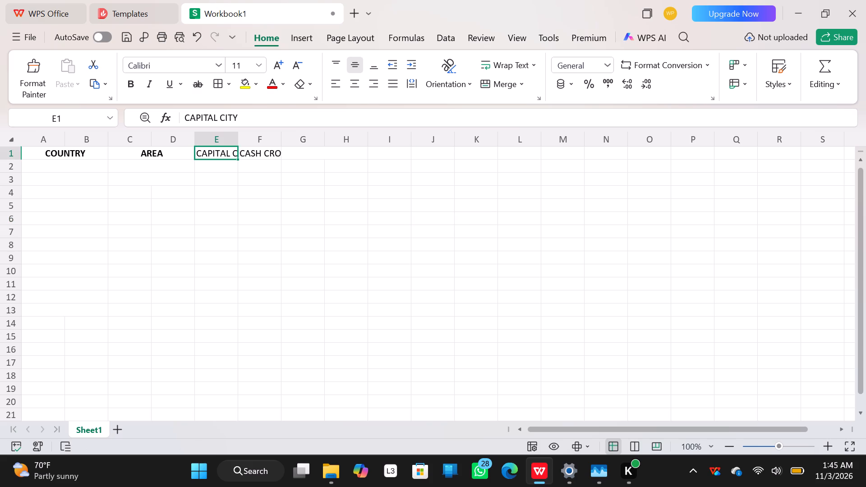
click(260, 154)
key(BackSpace)
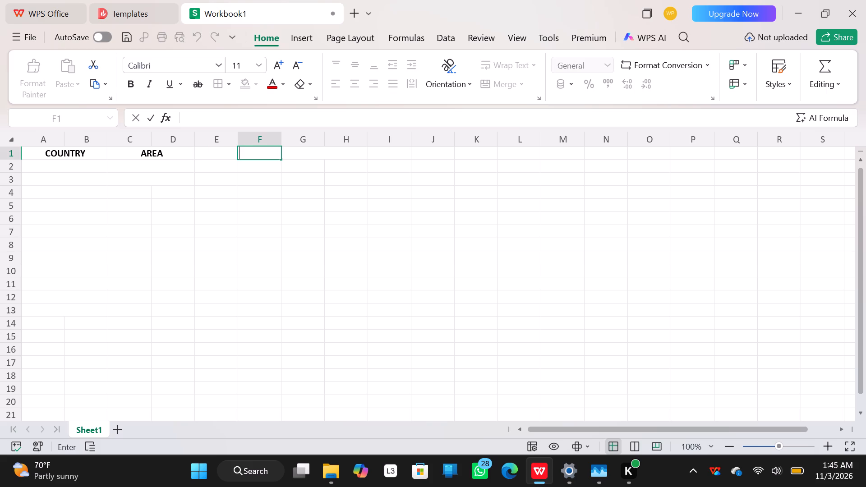
Merge and center the empty cells E1 and F1 in the heading row.
click(223, 151)
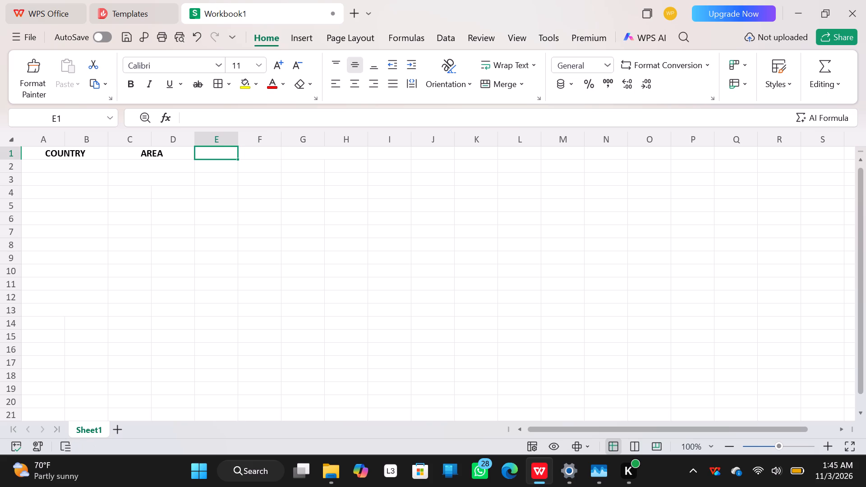
drag(223, 151, 243, 150)
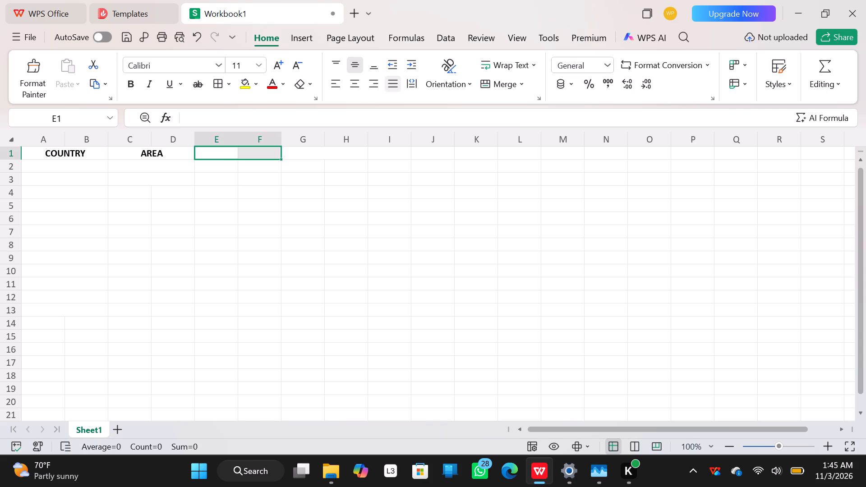
click(497, 76)
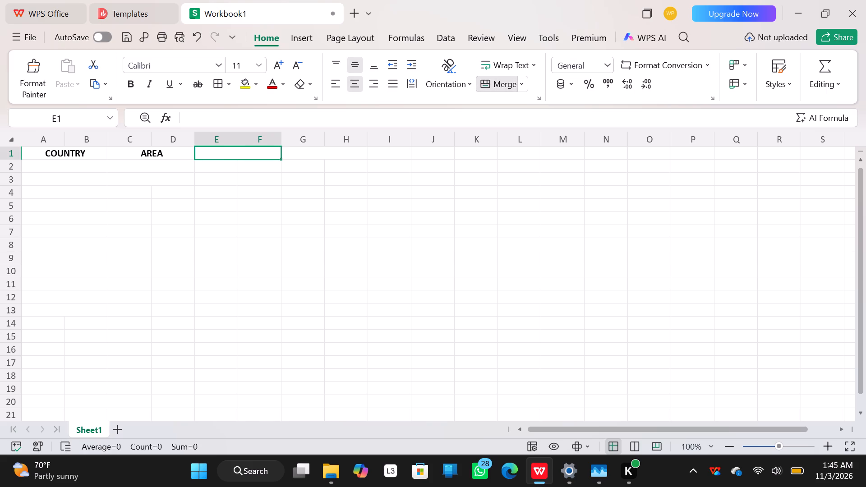
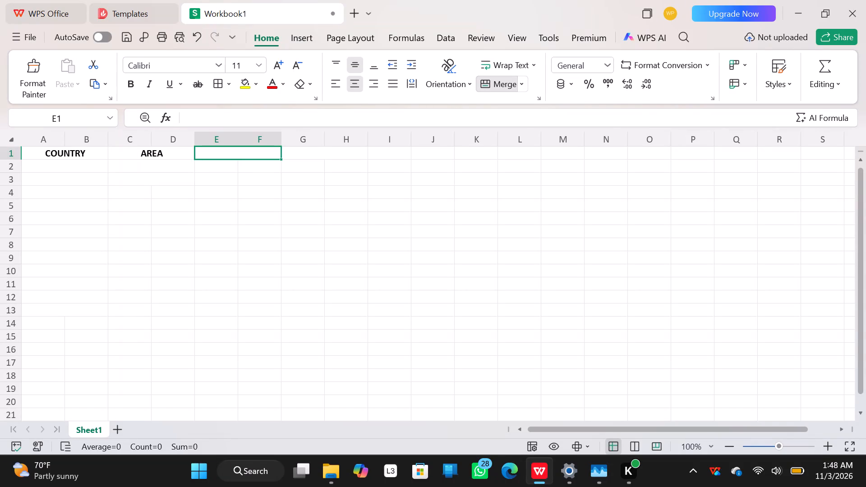
Replace the COUNTRY heading with NO and the AREA heading with STUDENT in the merged header cells.
click(206, 152)
click(180, 149)
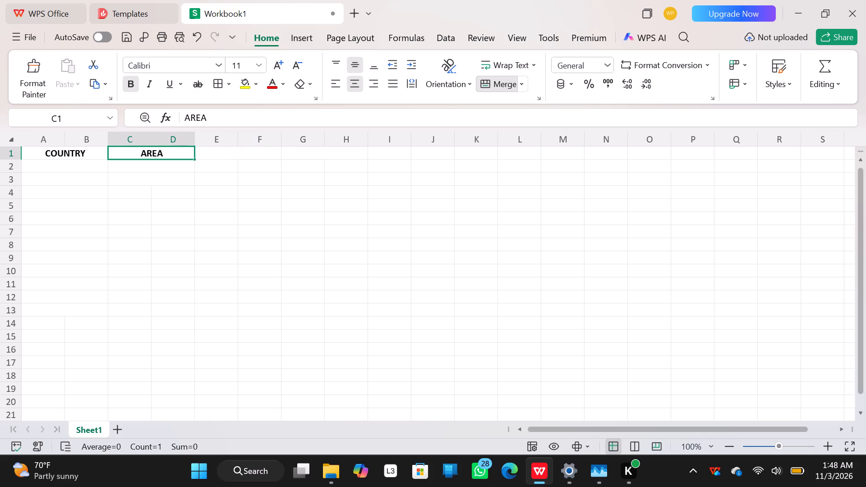
key(BackSpace)
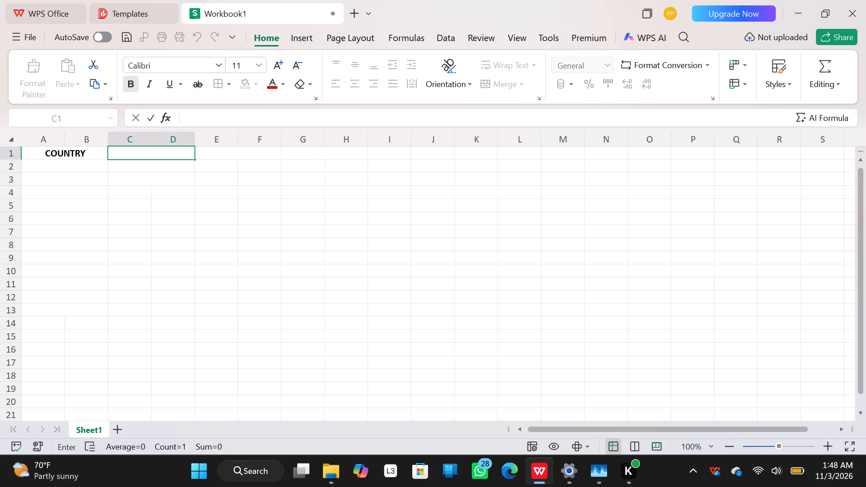
click(83, 153)
key(BackSpace)
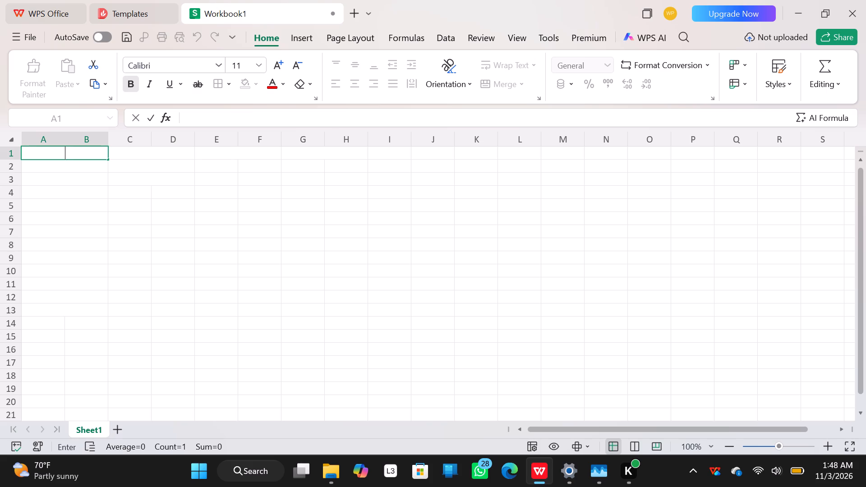
text(NO)
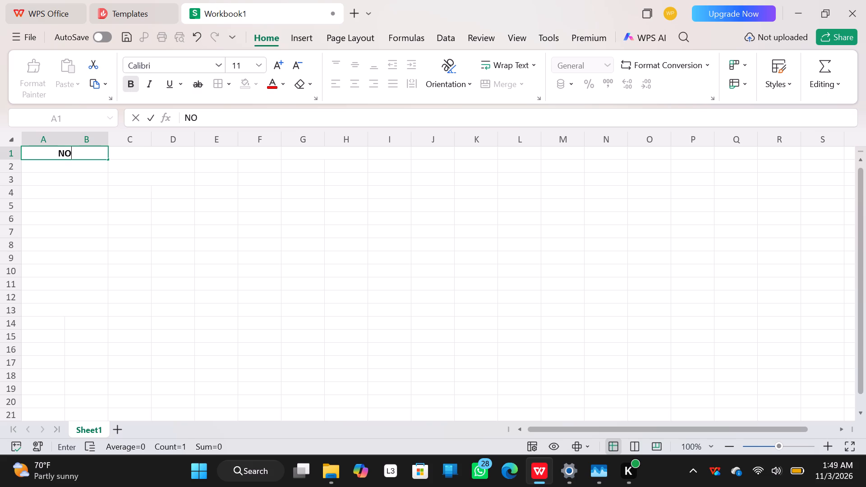
click(124, 152)
text(STU)
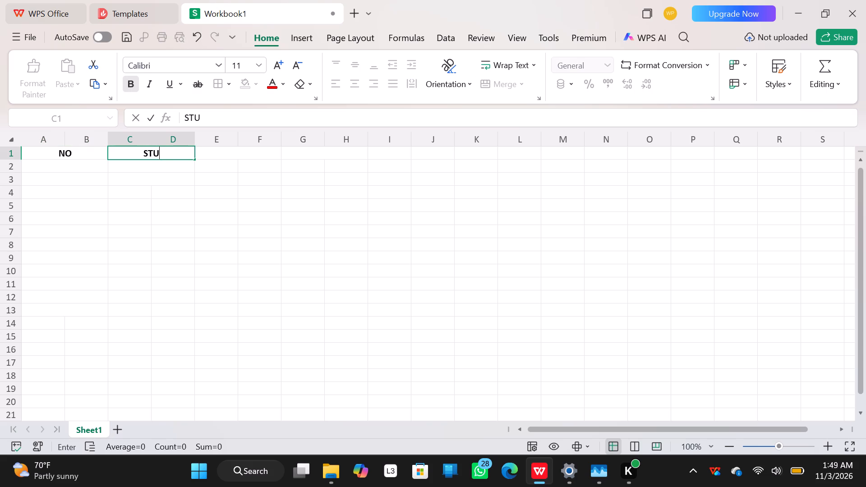
text(DENT)
Make the merged header cell E1:F1 bold and enter MATHS as its heading.
click(229, 155)
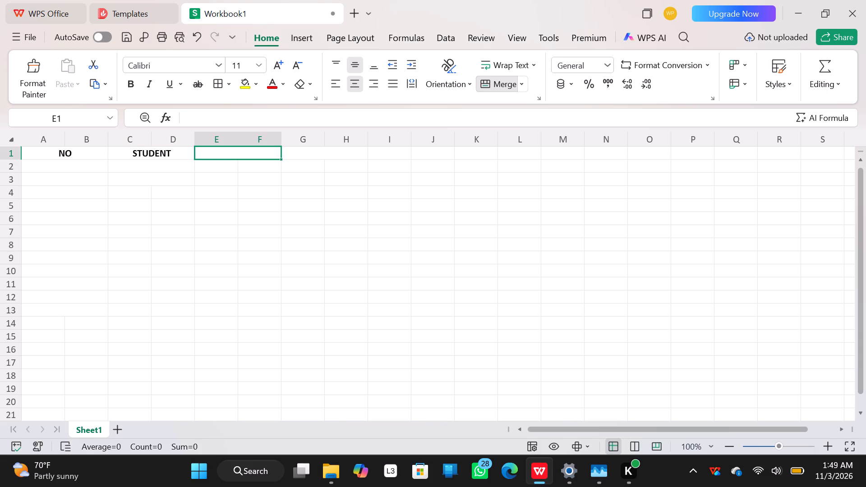
click(131, 82)
click(256, 155)
text(MA)
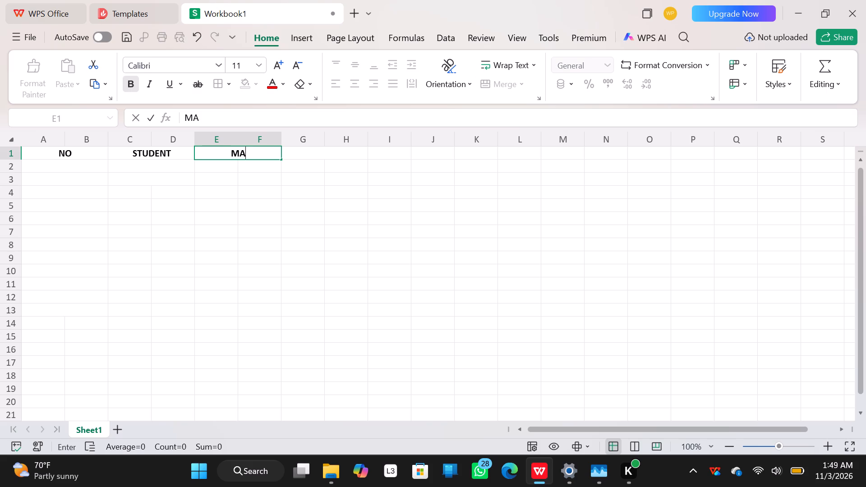
text(THS)
Enter the subheadings MARKS in cell E2 and GRADE in cell F2 under the MATHS heading.
click(303, 156)
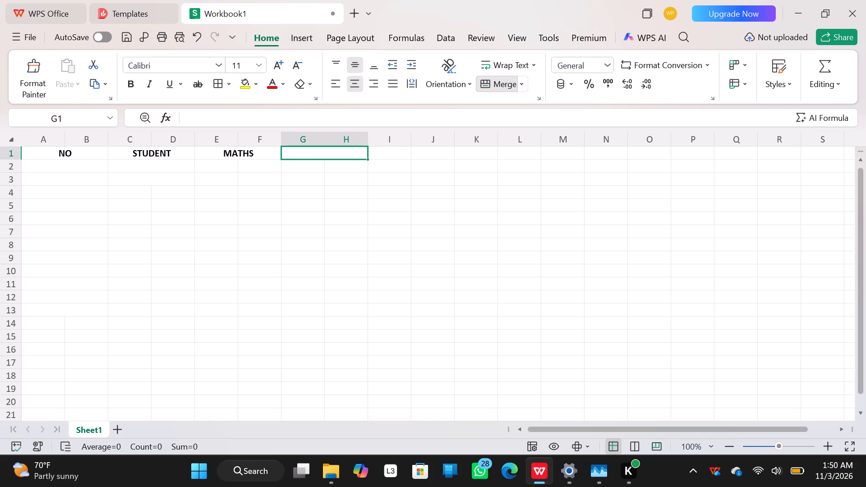
click(230, 167)
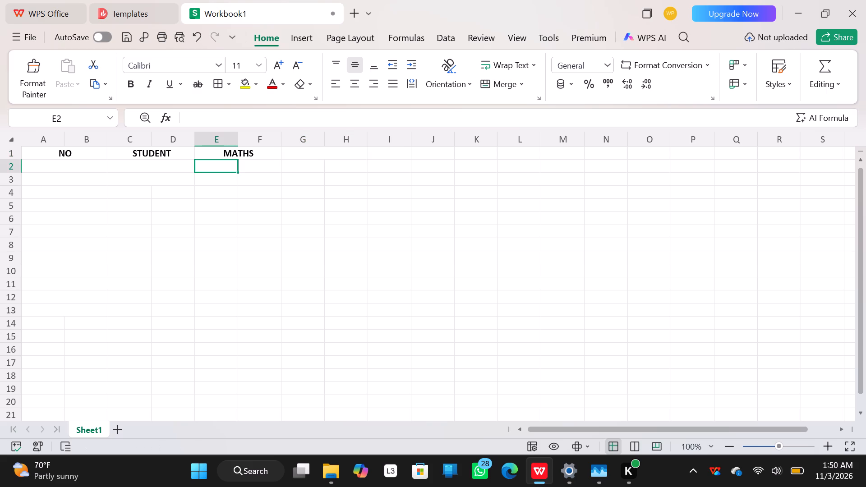
text(MA)
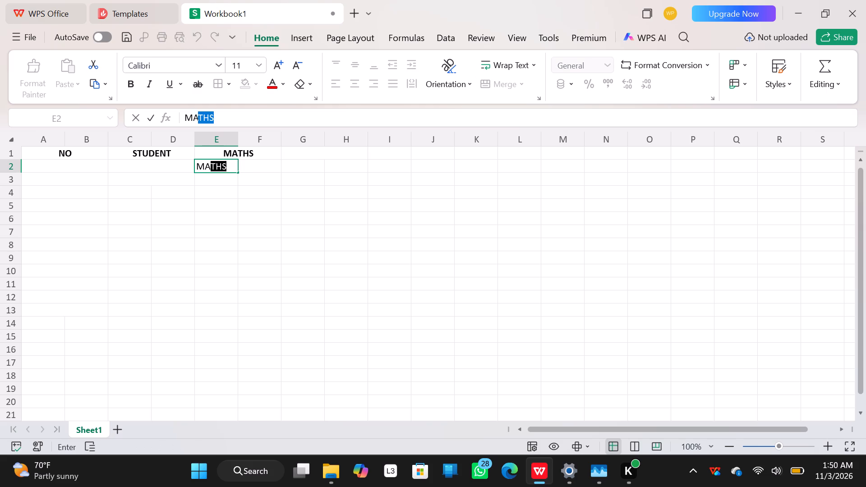
key(BackSpace)
key(BackSpace)
key(BackSpace)
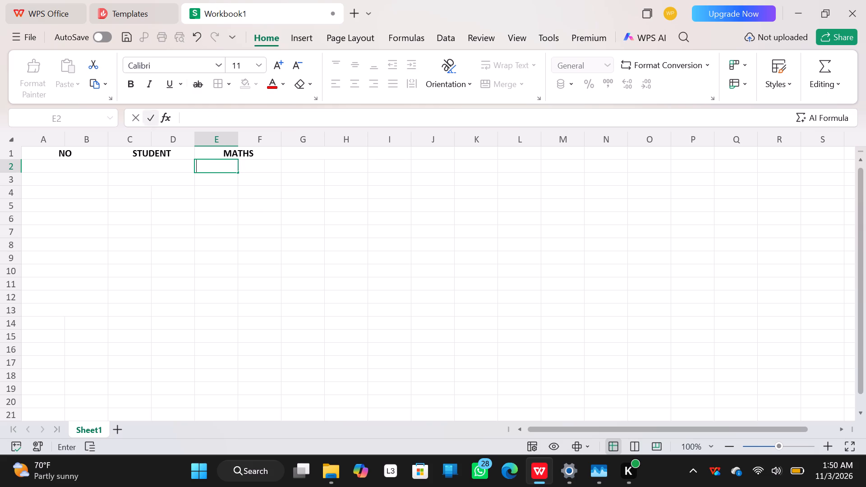
key(m)
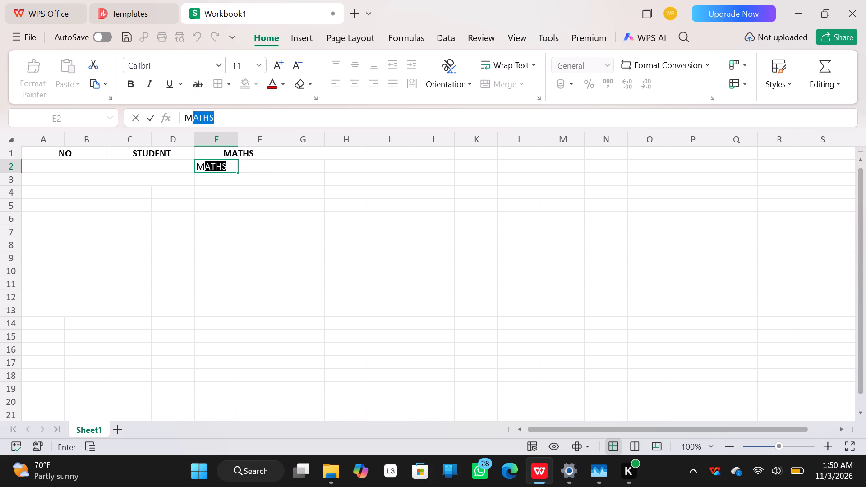
key(BackSpace)
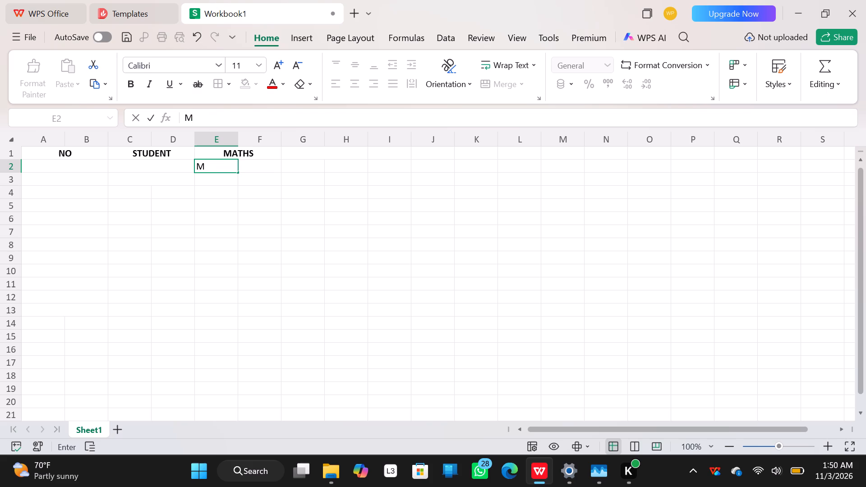
key(a)
key(r)
text(KS)
click(246, 168)
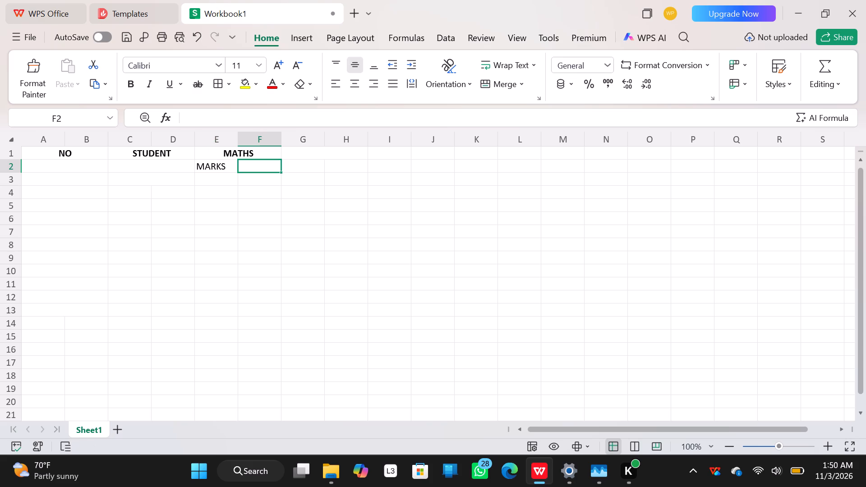
text(GRADE)
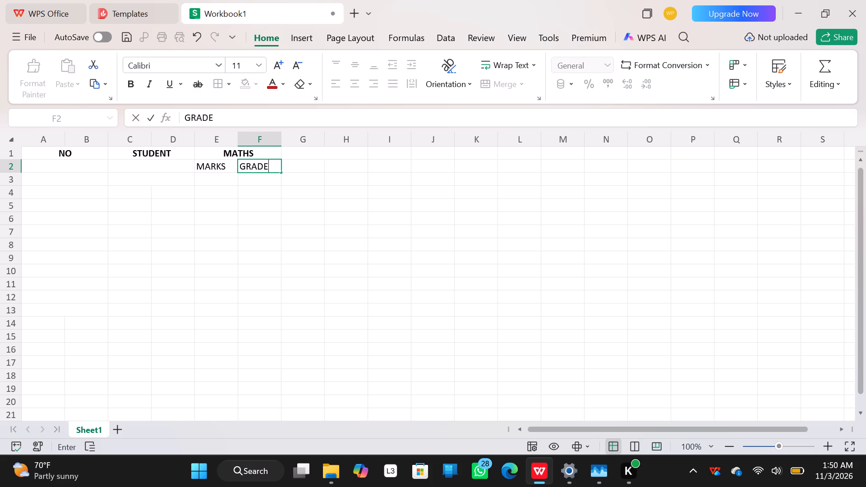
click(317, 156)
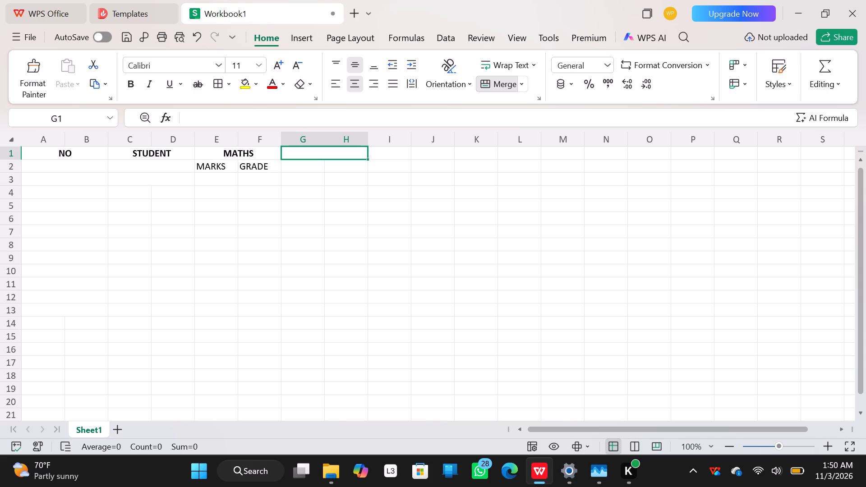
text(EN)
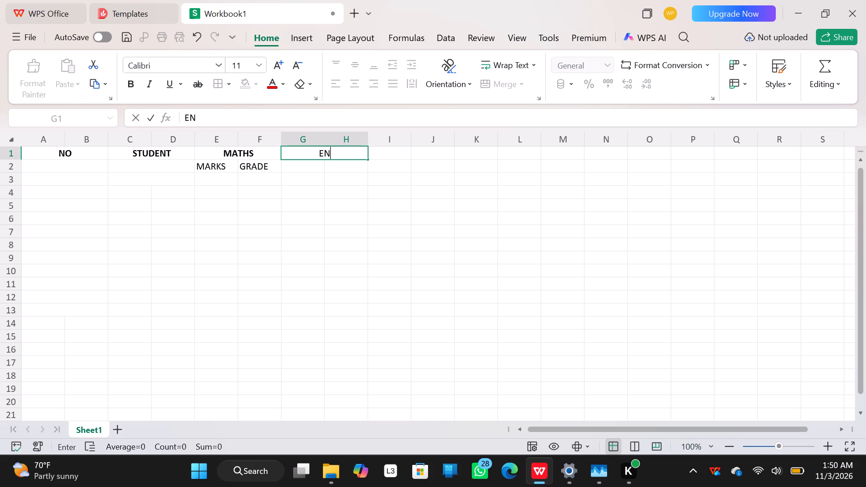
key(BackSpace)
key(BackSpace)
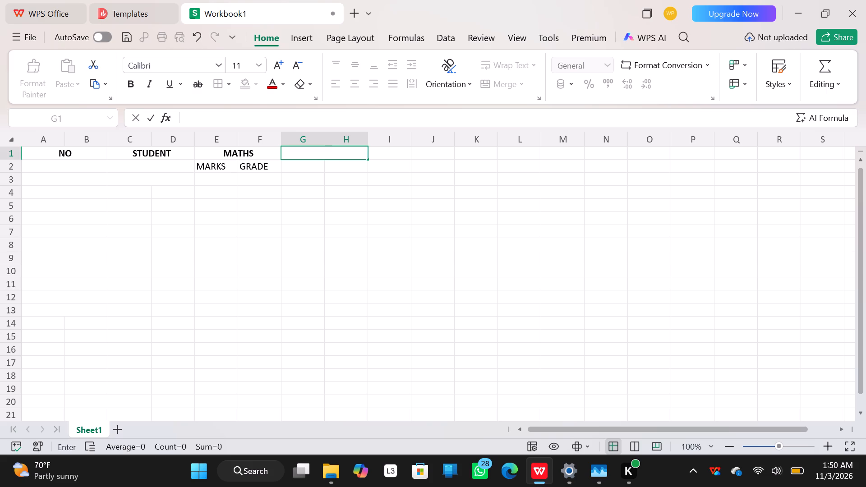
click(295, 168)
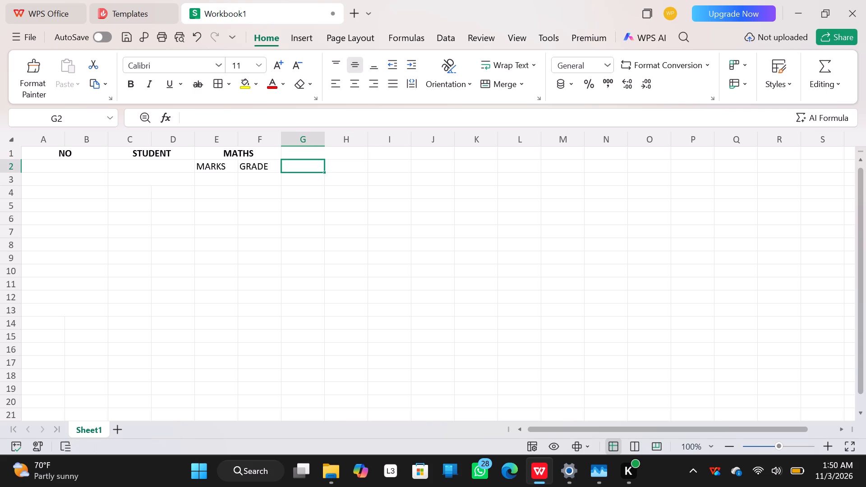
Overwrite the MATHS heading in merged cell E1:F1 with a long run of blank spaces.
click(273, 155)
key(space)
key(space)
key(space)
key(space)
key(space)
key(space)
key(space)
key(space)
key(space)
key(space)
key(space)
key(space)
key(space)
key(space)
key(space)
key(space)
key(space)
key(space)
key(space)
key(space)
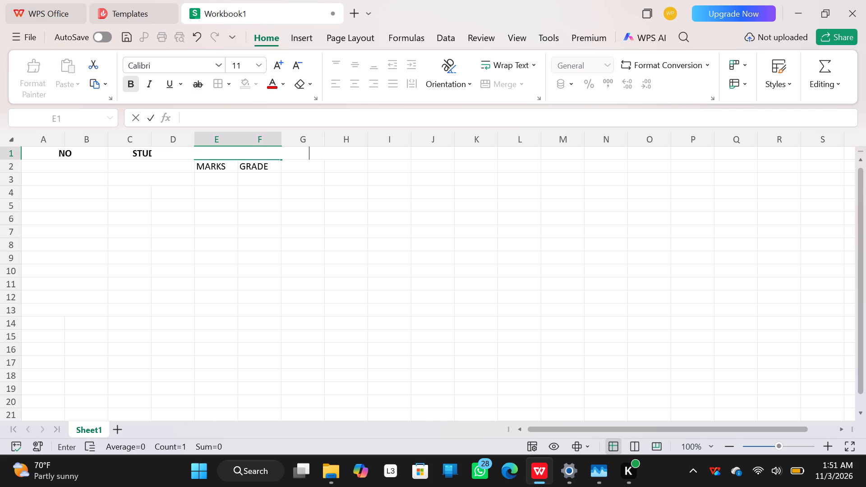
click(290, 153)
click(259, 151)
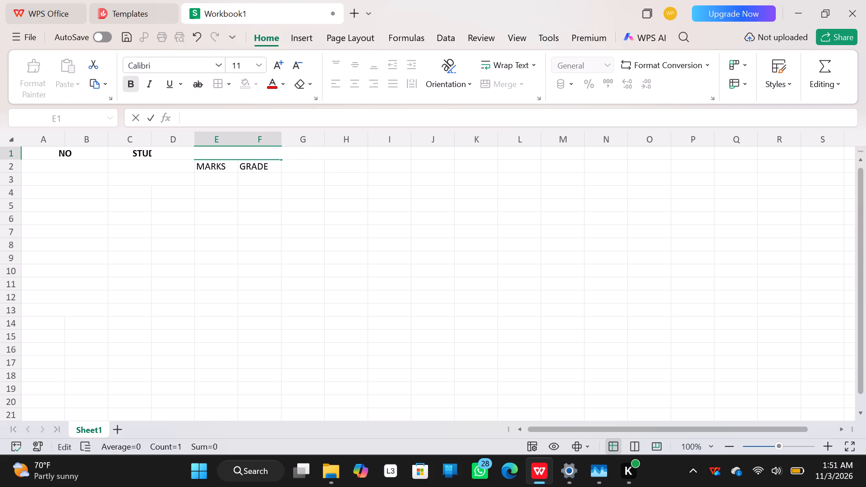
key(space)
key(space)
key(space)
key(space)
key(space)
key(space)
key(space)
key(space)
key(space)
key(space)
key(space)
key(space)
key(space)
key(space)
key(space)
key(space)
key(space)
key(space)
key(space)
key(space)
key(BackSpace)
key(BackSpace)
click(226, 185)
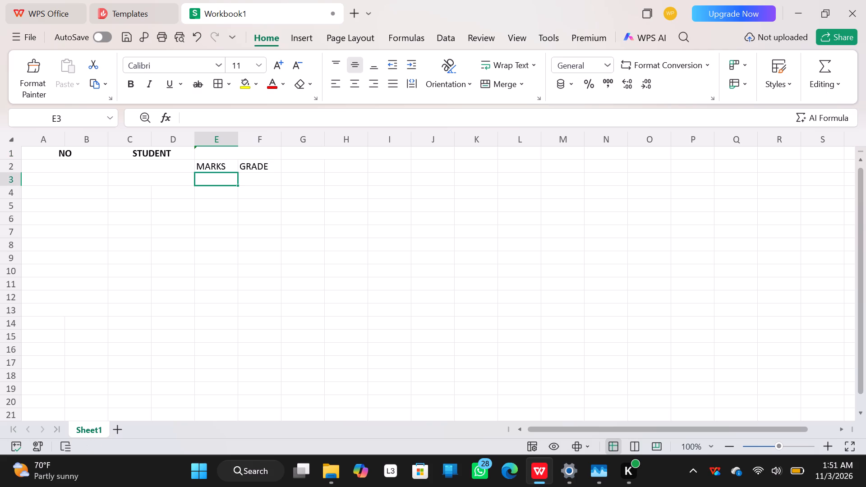
Clear the contents of the merged header cell E1:F1 above MARKS and GRADE.
click(255, 157)
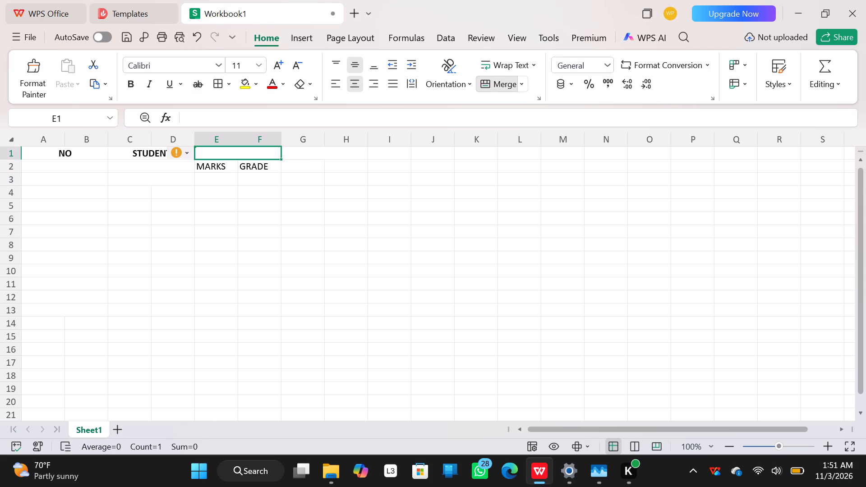
key(BackSpace)
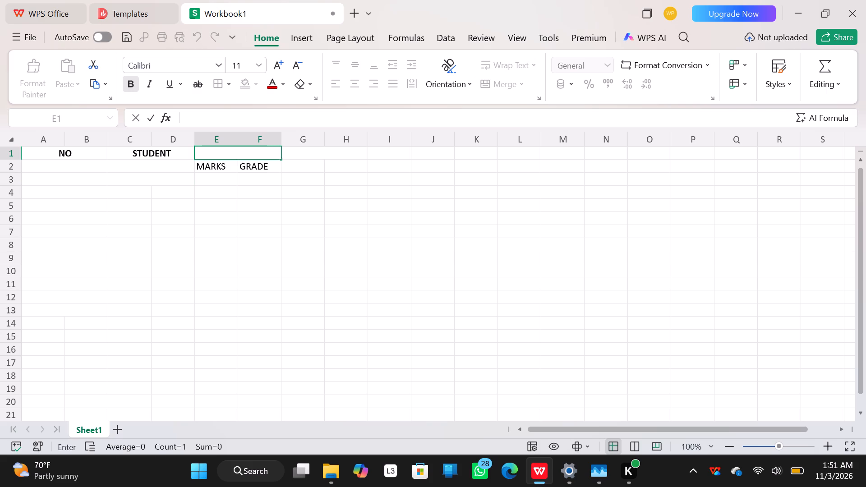
Merge cells E1:H1 into one header cell and enter MATHS as its heading.
click(303, 153)
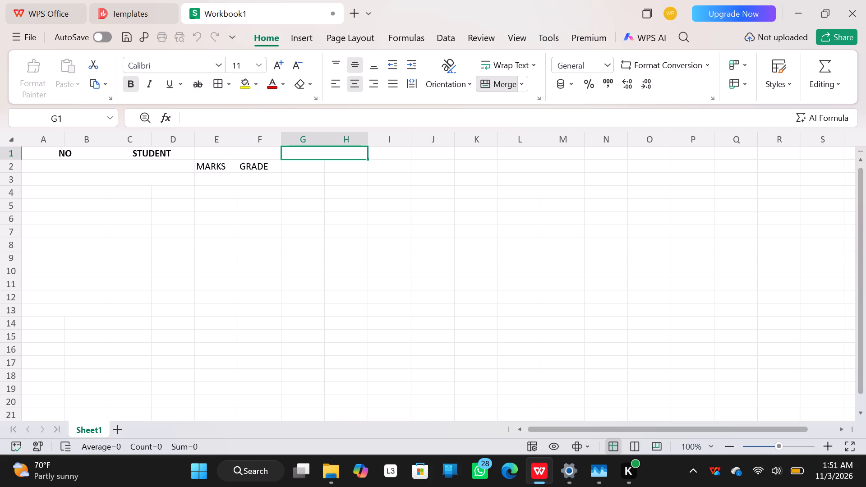
drag(303, 153, 275, 154)
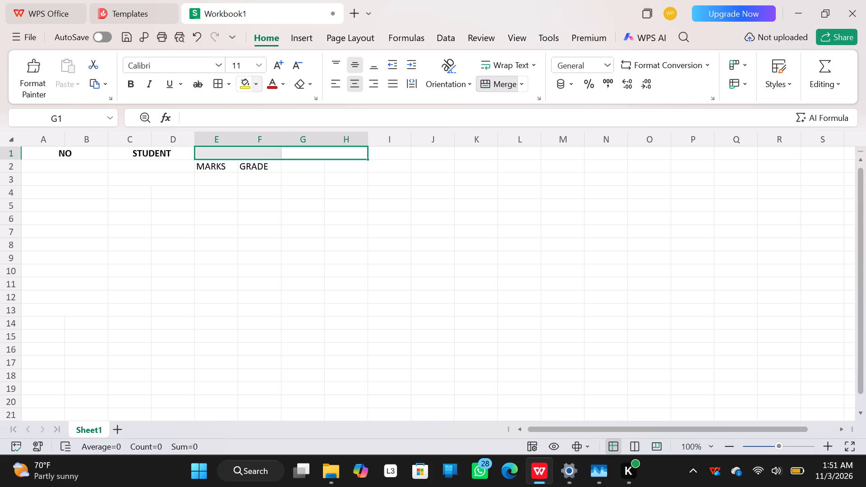
click(495, 84)
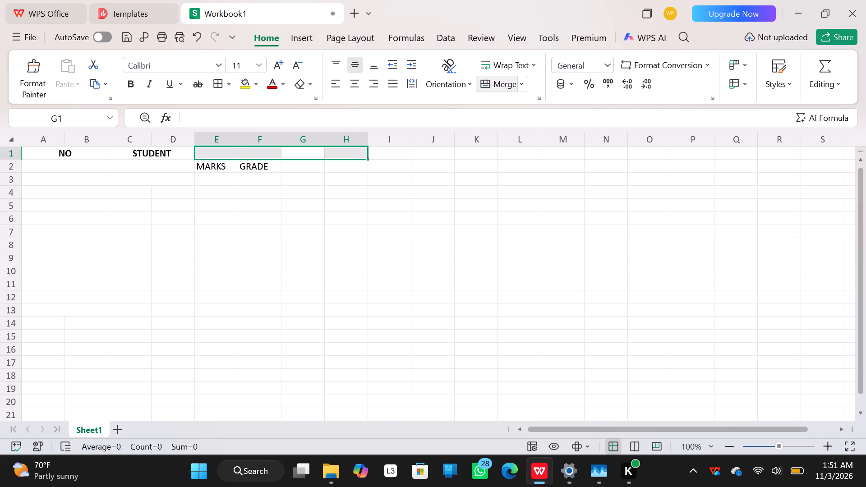
click(495, 84)
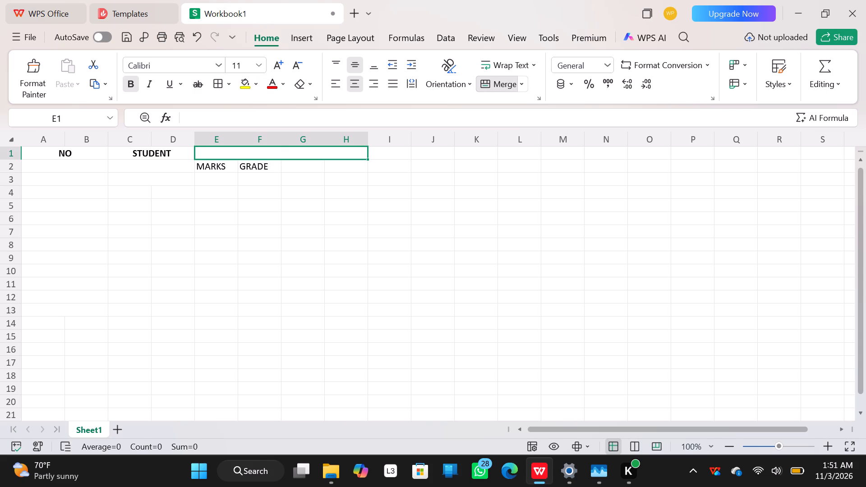
click(308, 168)
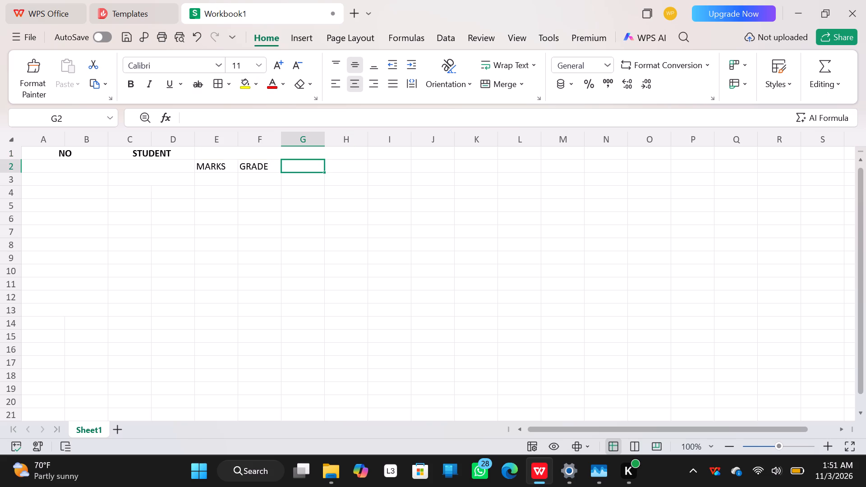
click(273, 150)
text(MATHS)
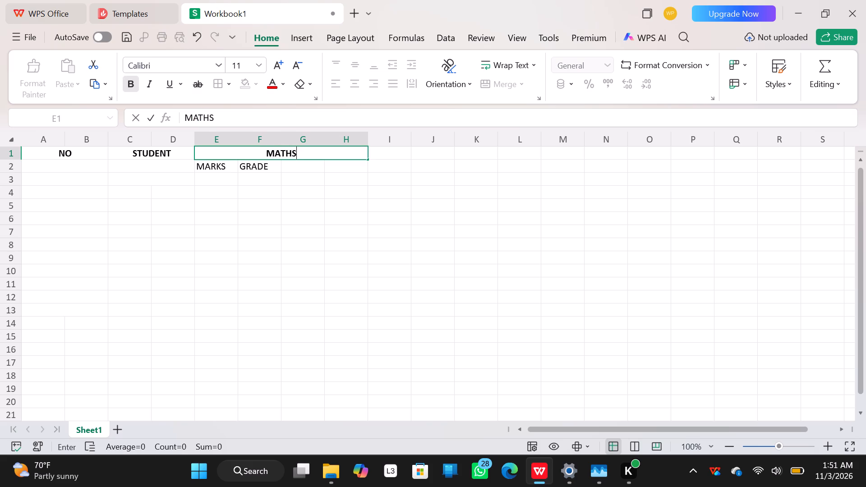
Merge cells G2:H2 into one subheading cell beside GRADE under the MATHS heading.
click(303, 165)
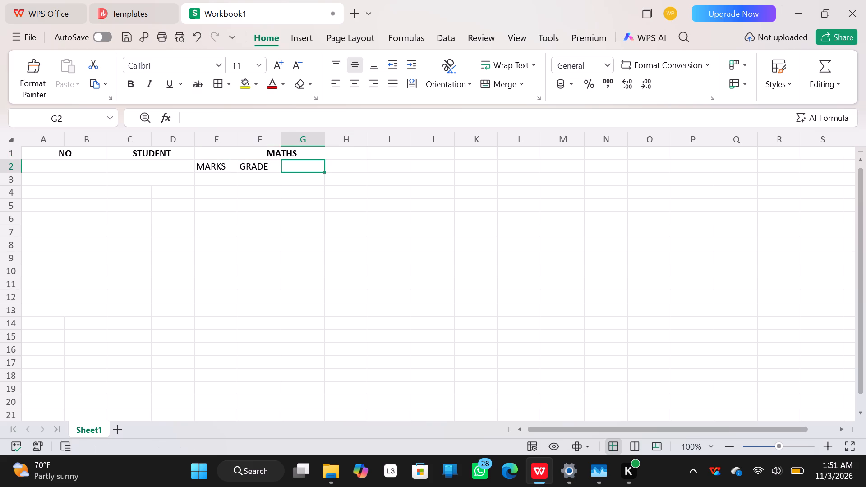
drag(303, 165, 328, 165)
drag(328, 165, 330, 165)
click(501, 86)
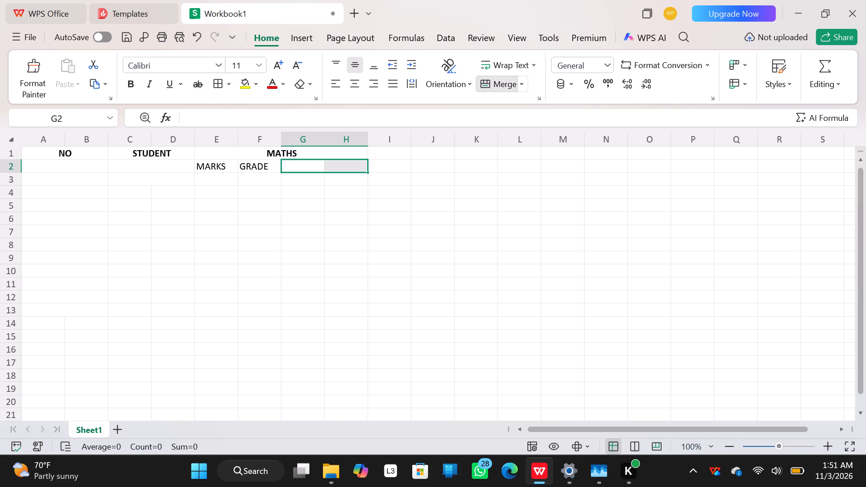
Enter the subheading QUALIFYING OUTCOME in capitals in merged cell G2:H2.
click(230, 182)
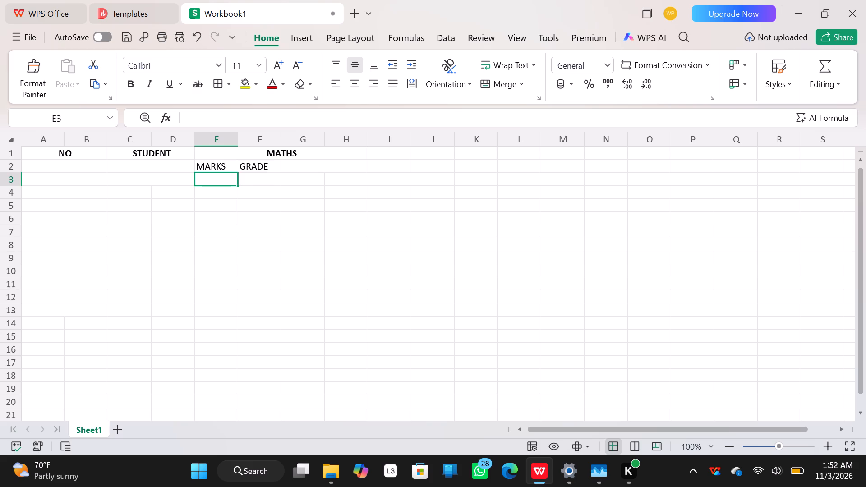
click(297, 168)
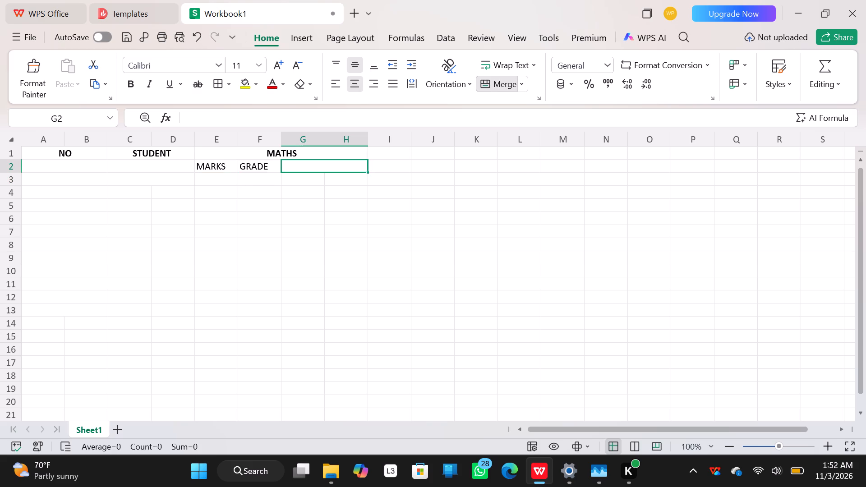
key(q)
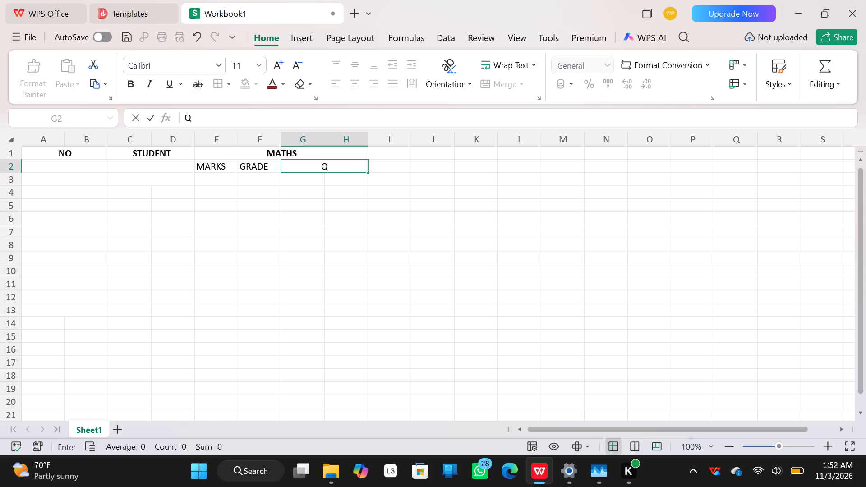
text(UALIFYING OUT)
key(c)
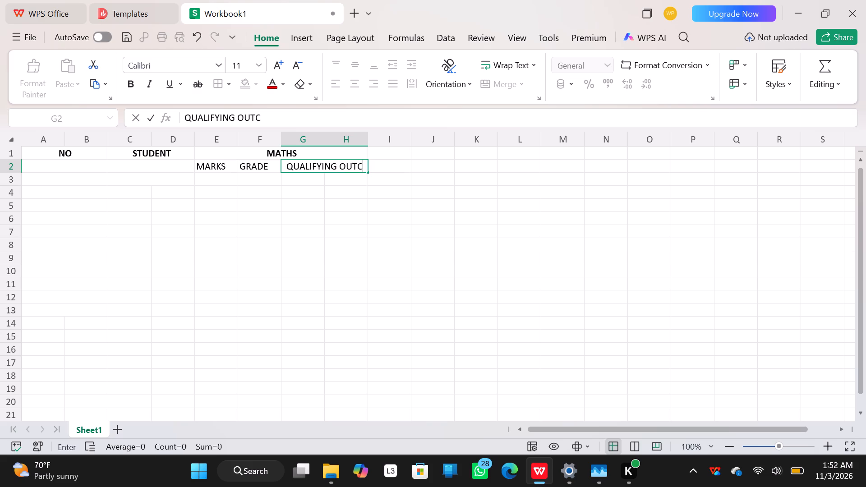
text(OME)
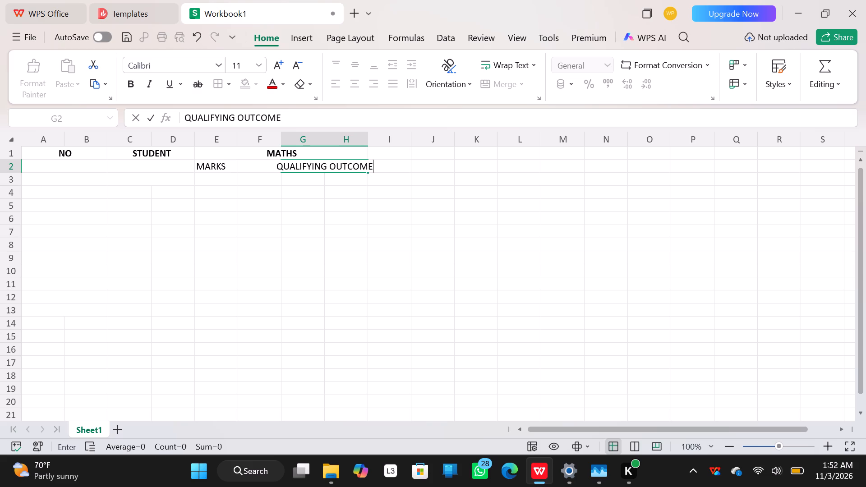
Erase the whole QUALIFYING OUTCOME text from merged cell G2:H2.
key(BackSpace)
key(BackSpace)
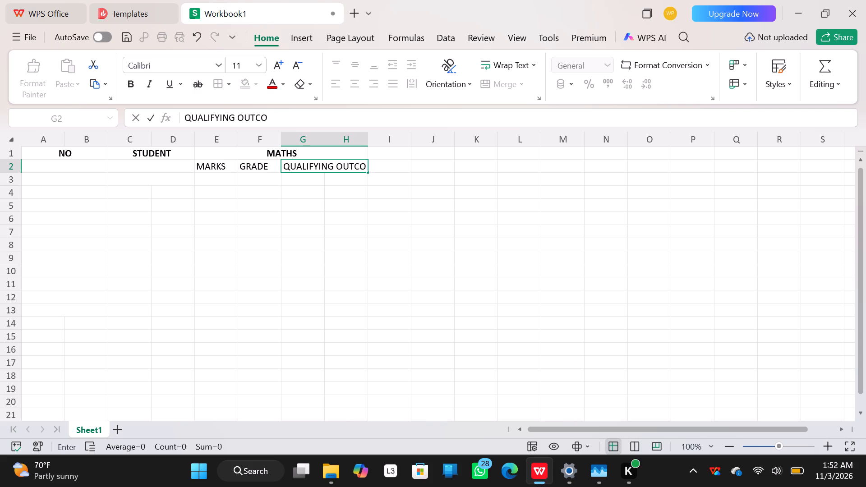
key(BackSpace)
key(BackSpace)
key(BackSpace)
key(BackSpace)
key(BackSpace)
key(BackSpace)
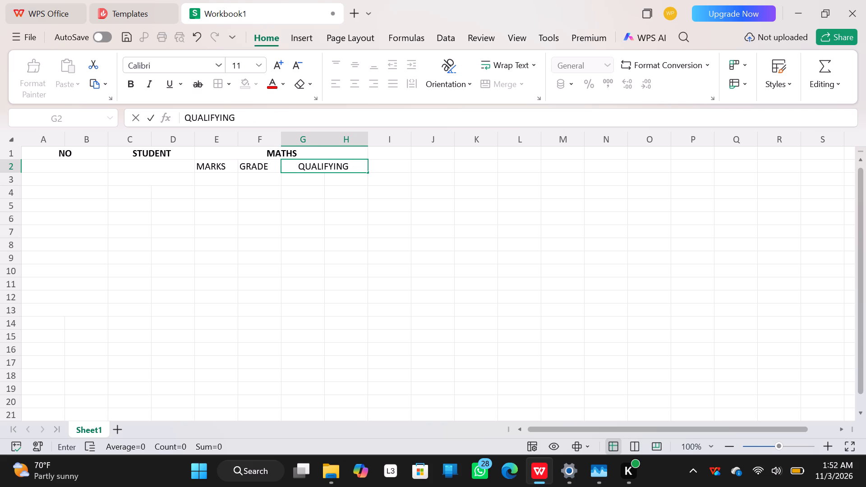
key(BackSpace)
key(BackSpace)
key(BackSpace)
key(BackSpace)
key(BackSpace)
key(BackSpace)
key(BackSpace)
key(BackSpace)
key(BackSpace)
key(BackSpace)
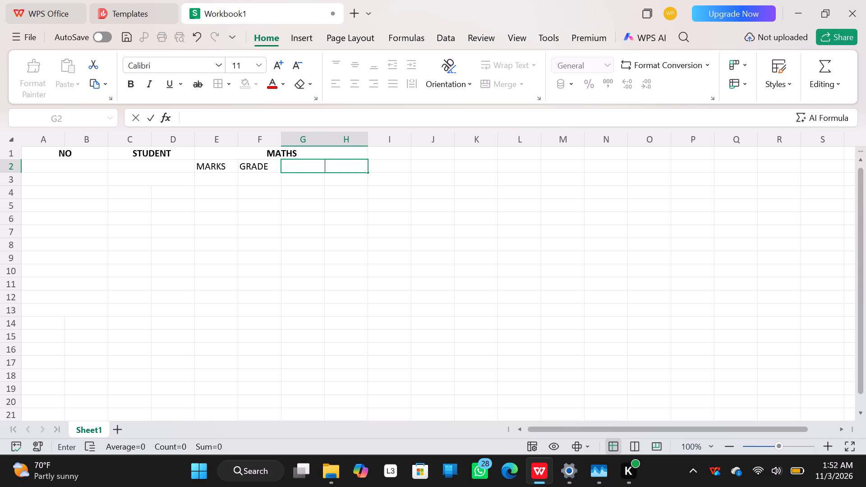
Retype the subheadings under MATHS in title case, with Grade in cell F2 and Marks in cell E2.
click(275, 167)
key(BackSpace)
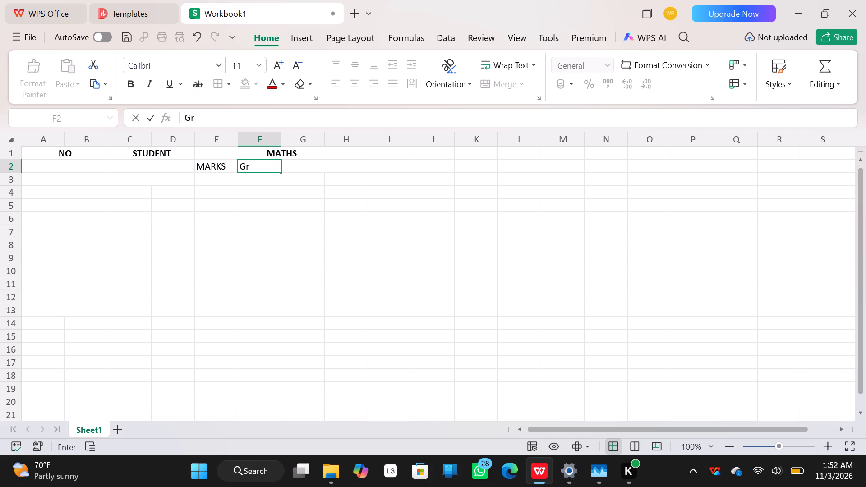
text(ade)
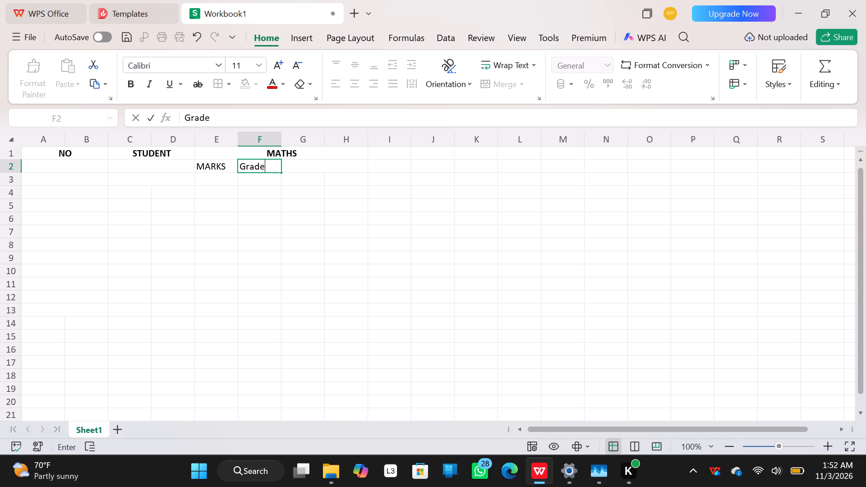
click(226, 163)
key(BackSpace)
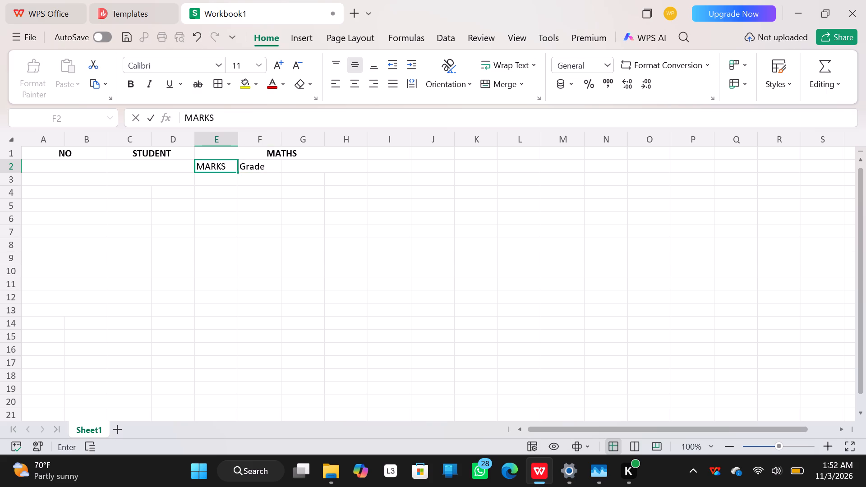
key(m)
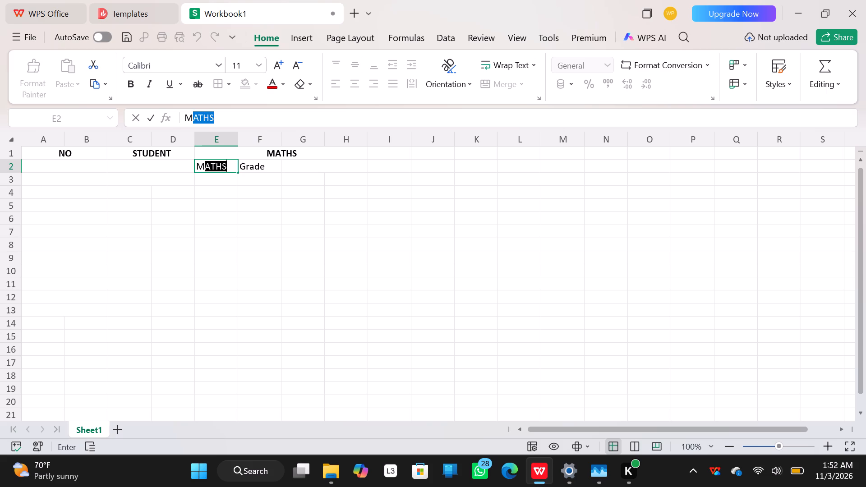
text(arj)
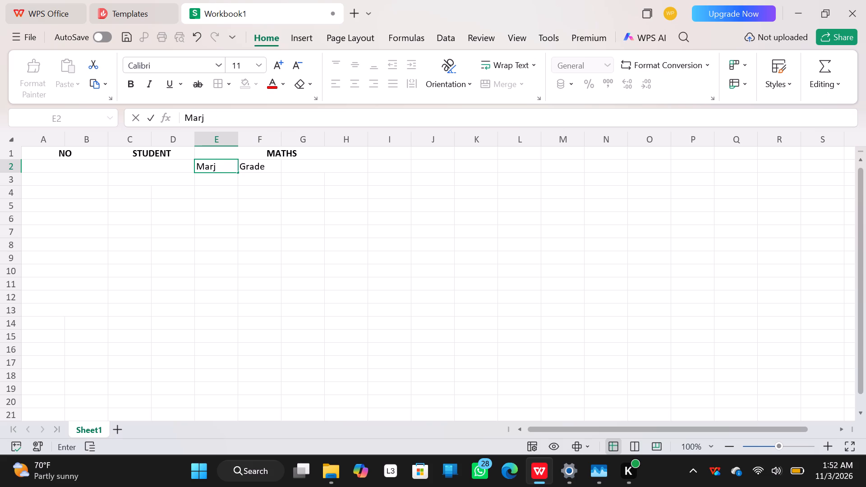
key(BackSpace)
text(ks)
Enter the subheading Qualifying Outcome in merged cell G2:H2, with both words capitalised.
click(294, 166)
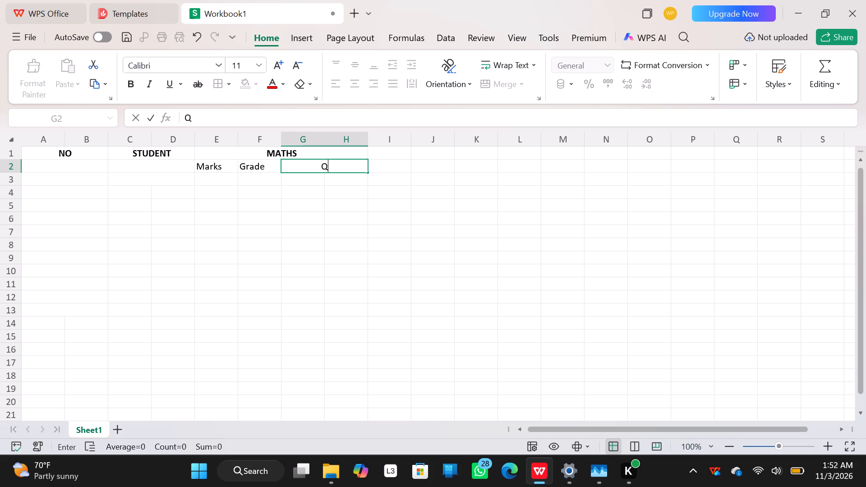
key(u)
text(ali)
text(fying)
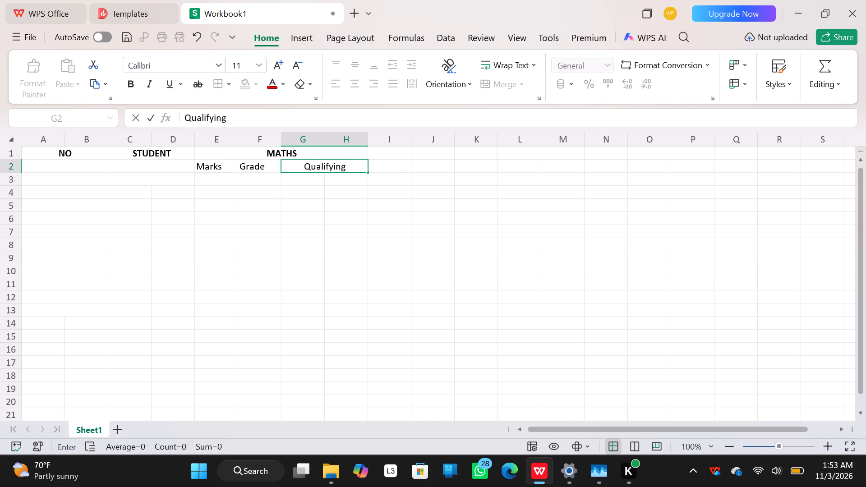
key(space)
text(o)
text(utc)
text(ome)
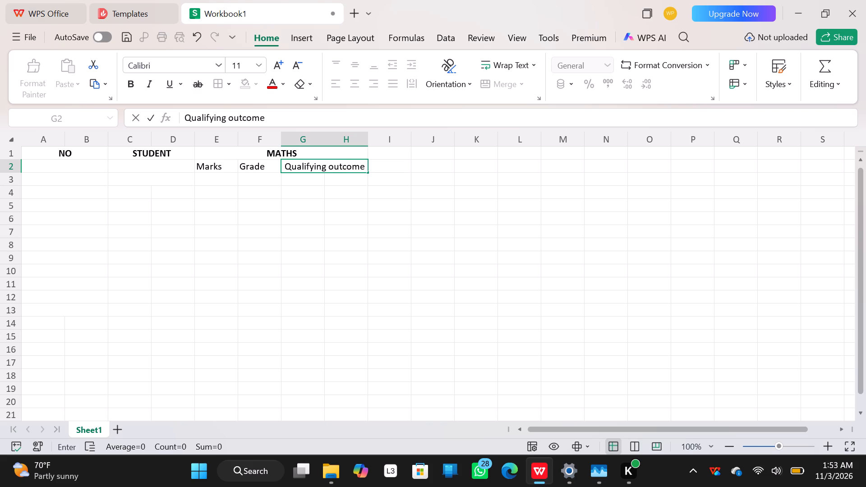
click(334, 166)
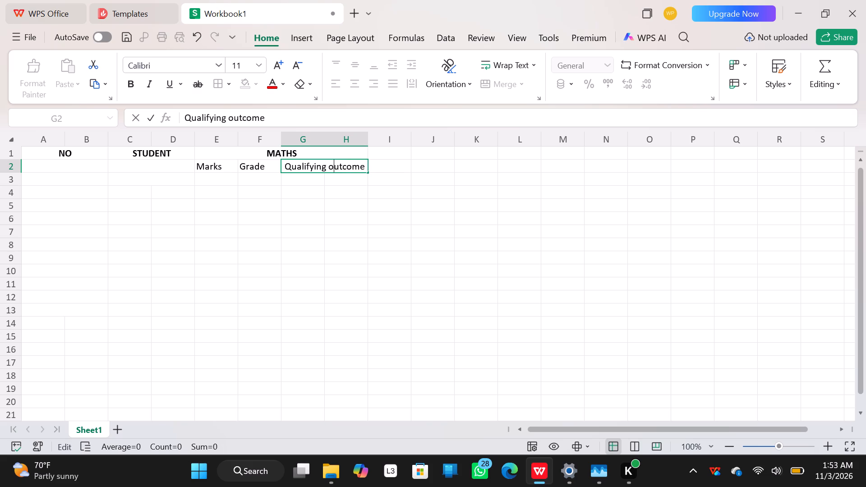
key(BackSpace)
key(o)
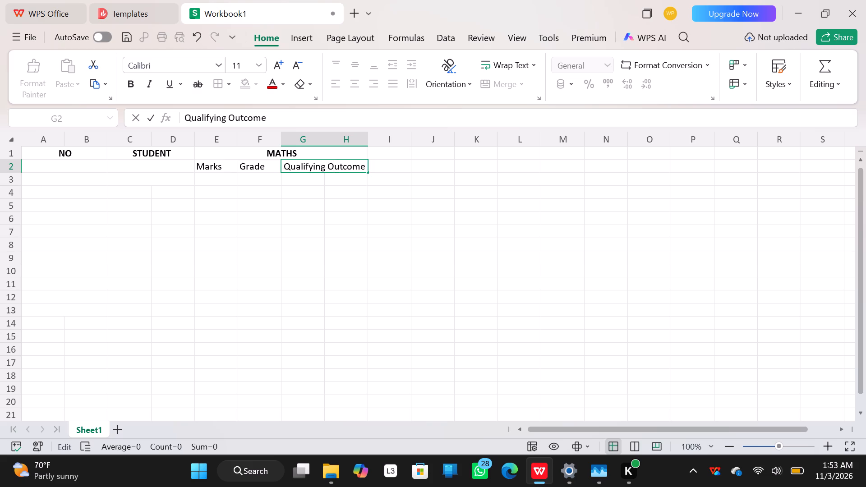
key(Return)
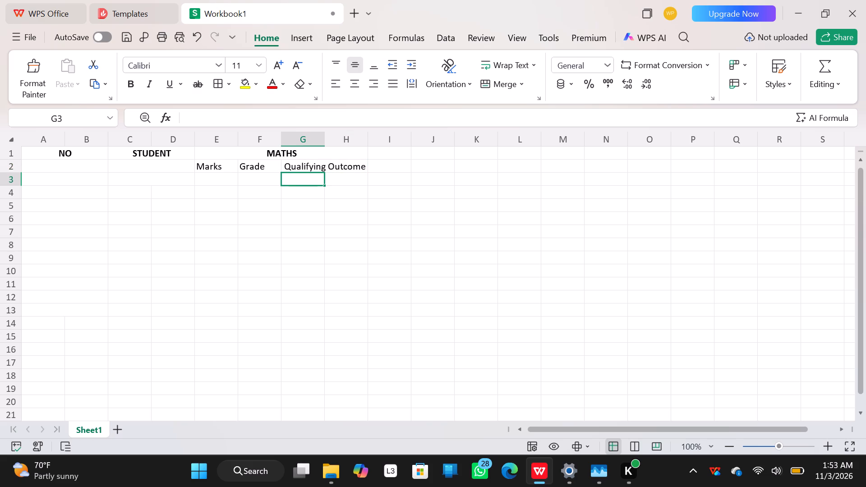
Merge cells C4:D4 and cells C5:D5 separately into single-row cells under the STUDENT heading.
click(382, 156)
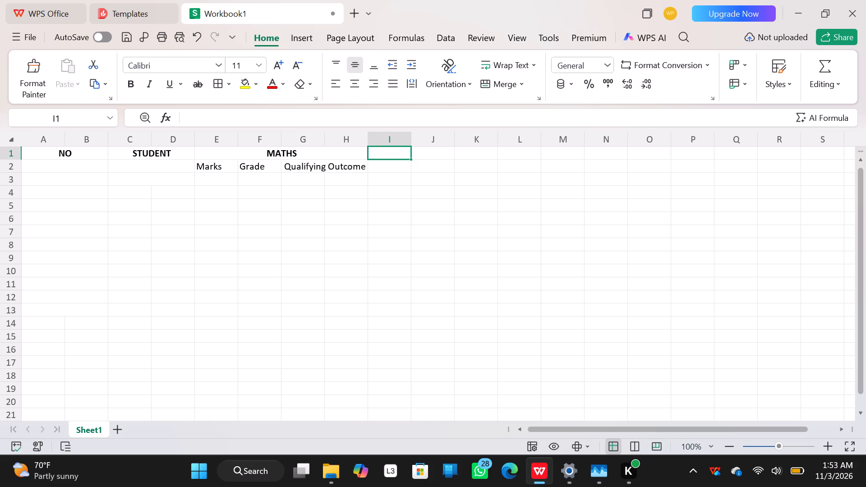
click(141, 193)
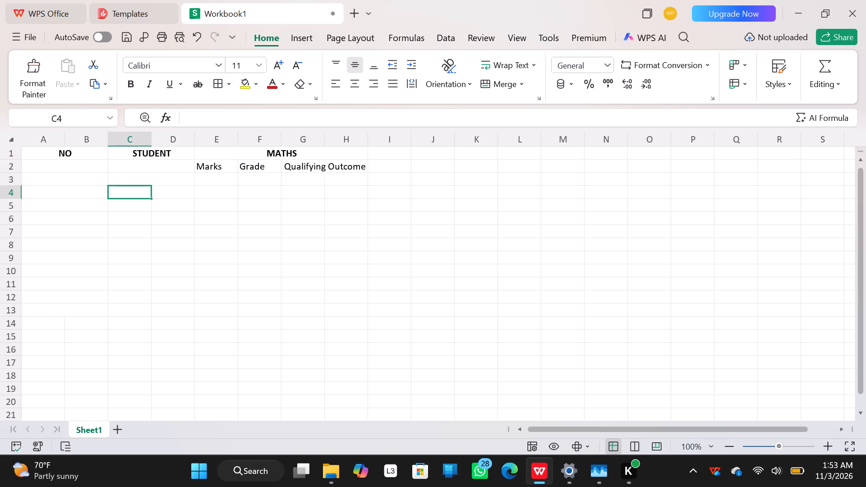
drag(141, 193, 159, 192)
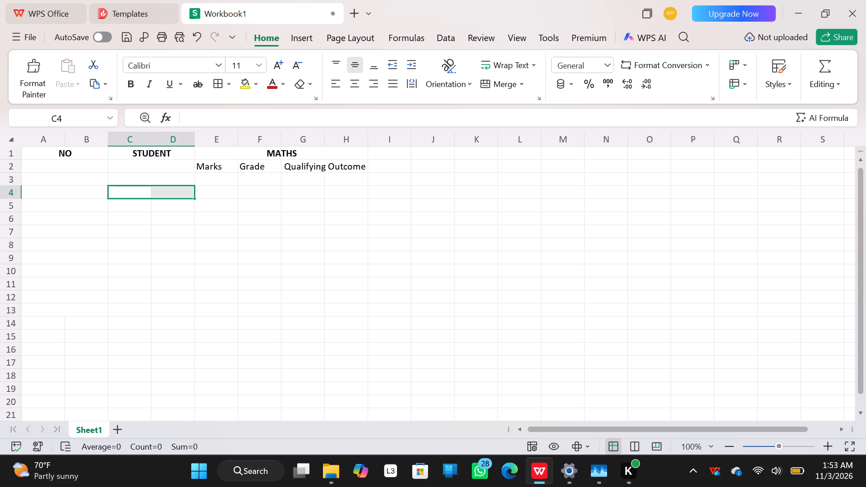
click(505, 84)
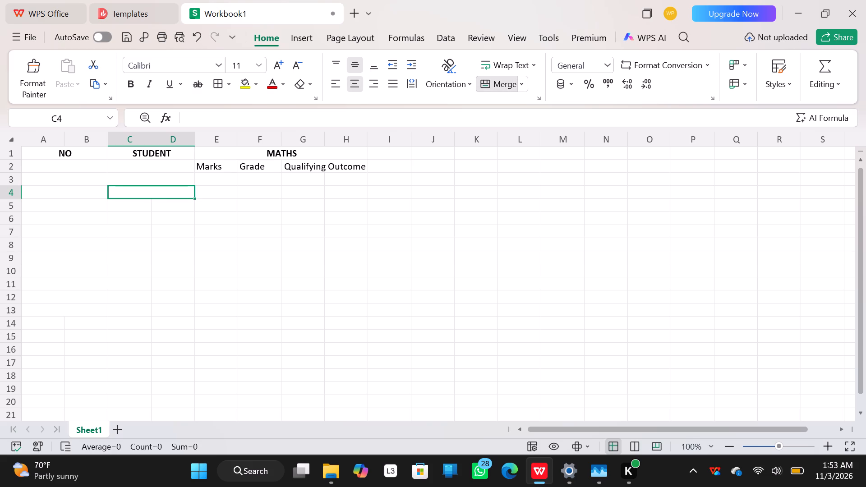
click(137, 203)
drag(137, 203, 150, 206)
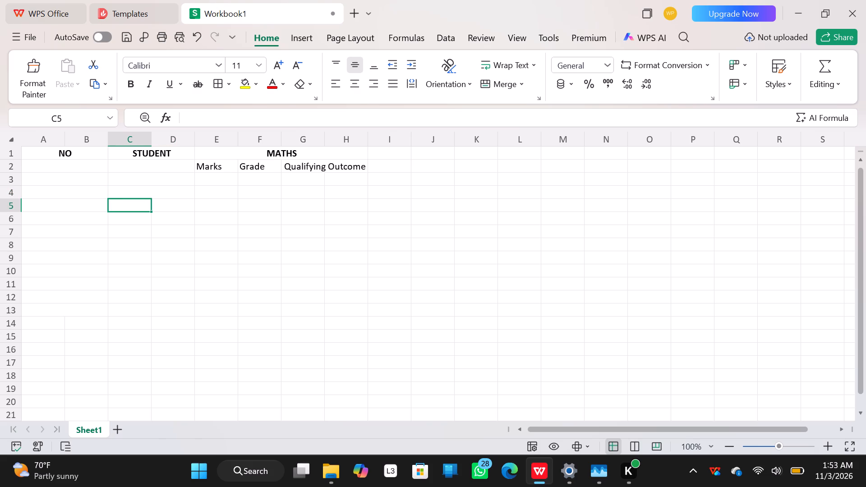
drag(150, 206, 157, 207)
click(486, 86)
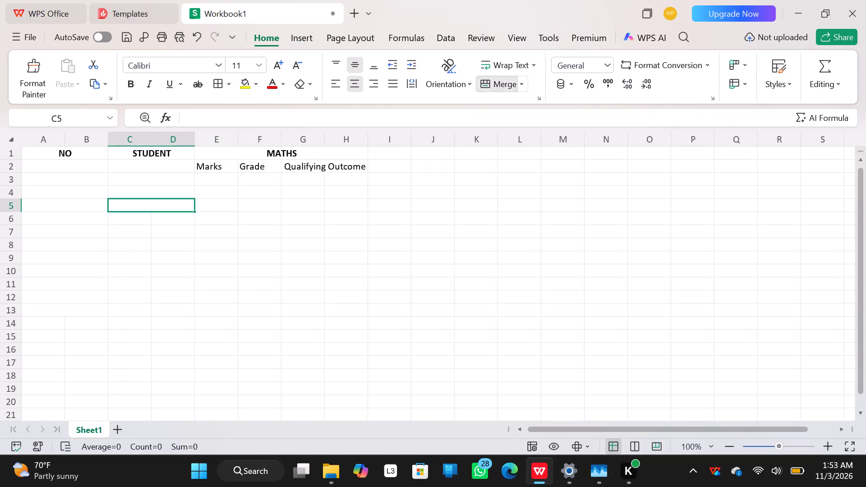
Merge cells C6:D6, C7:D7 and C8:D8 separately into single-row cells under the STUDENT heading.
click(126, 222)
drag(126, 222, 156, 220)
click(495, 90)
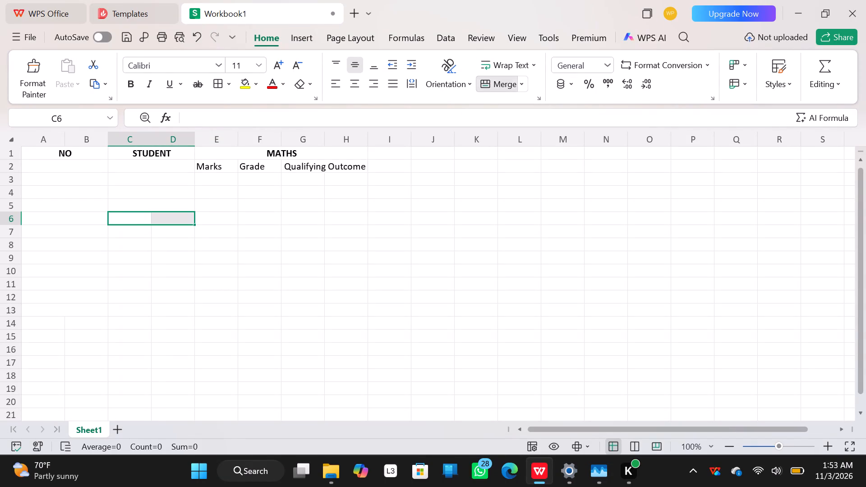
click(139, 234)
drag(139, 234, 161, 234)
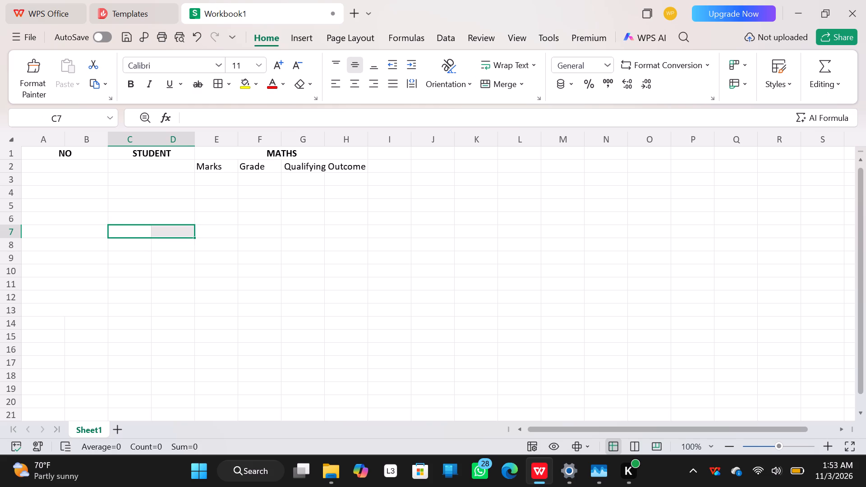
click(499, 88)
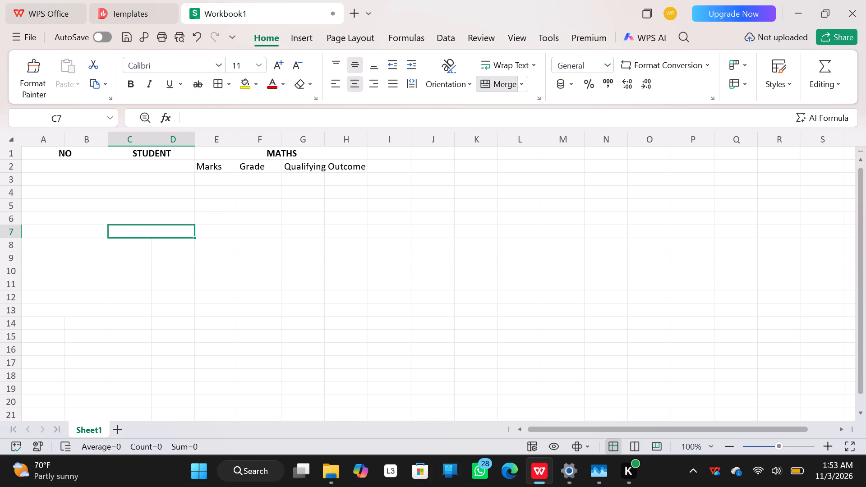
click(143, 246)
drag(143, 246, 158, 248)
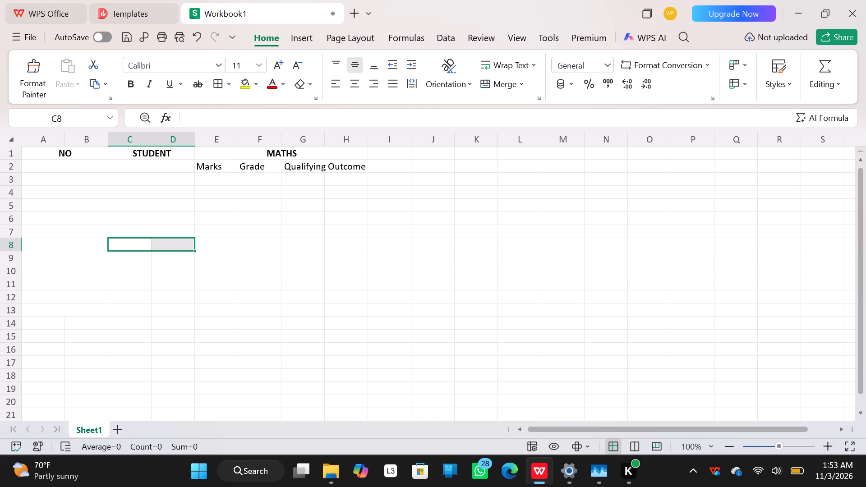
click(507, 88)
Merge cells C9:D9 into one single-row cell under the STUDENT heading.
click(127, 257)
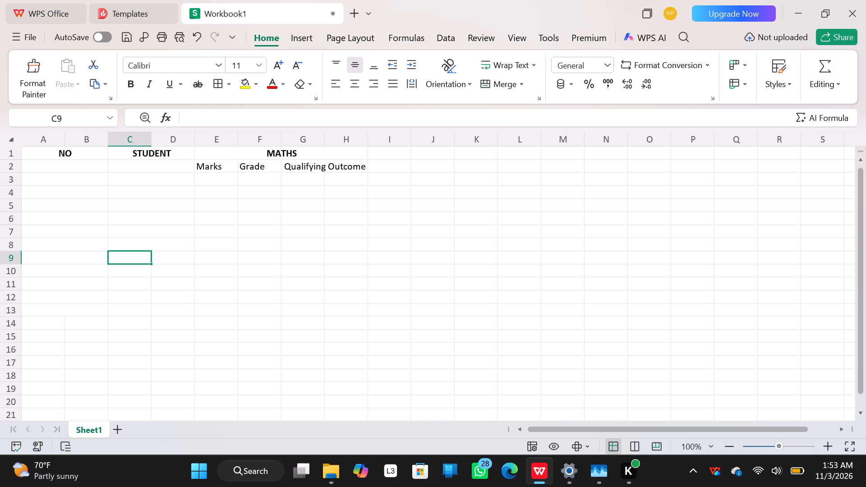
drag(127, 257, 157, 259)
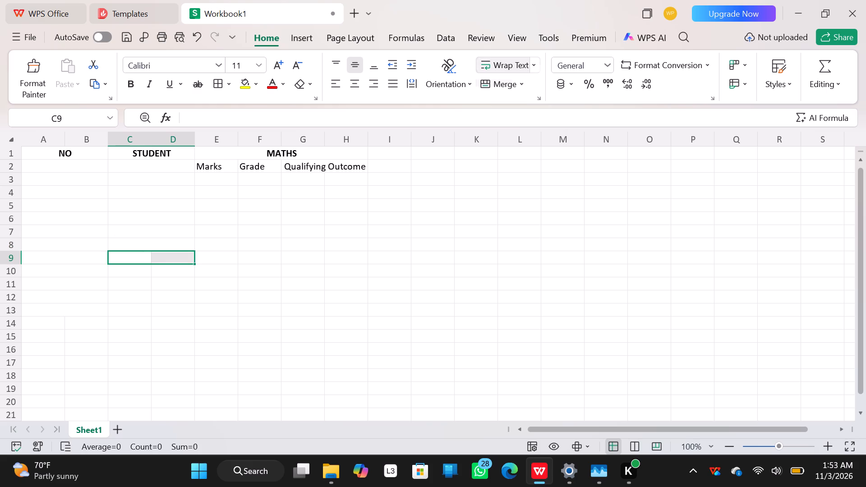
drag(507, 81, 369, 173)
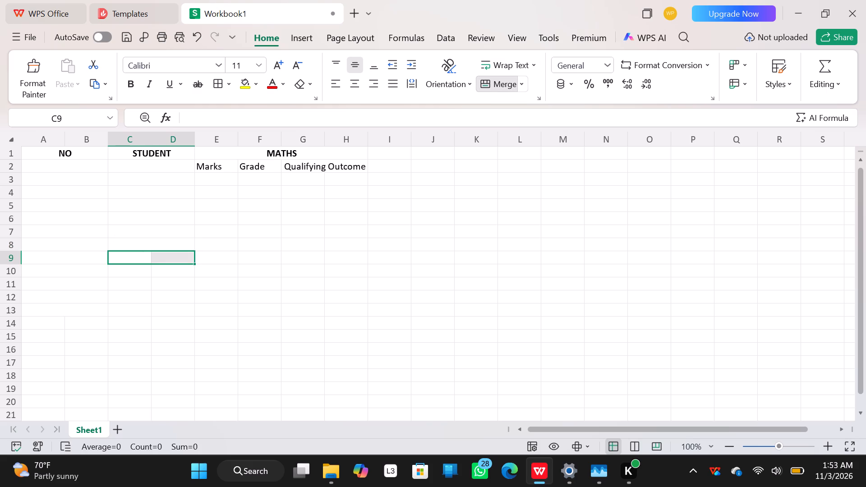
click(137, 269)
click(141, 259)
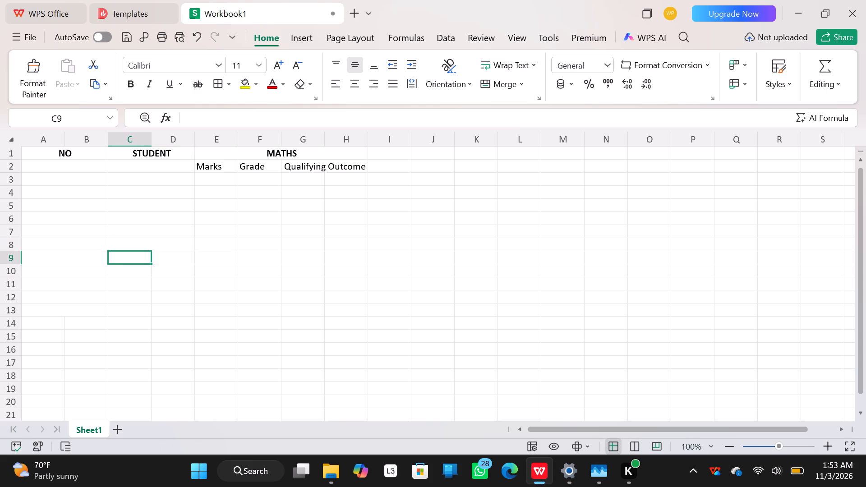
drag(141, 259, 156, 259)
click(164, 257)
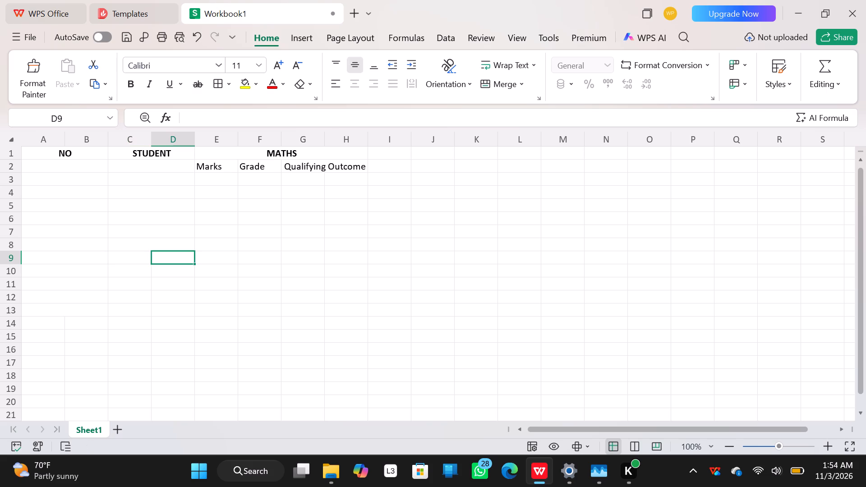
drag(164, 257, 148, 257)
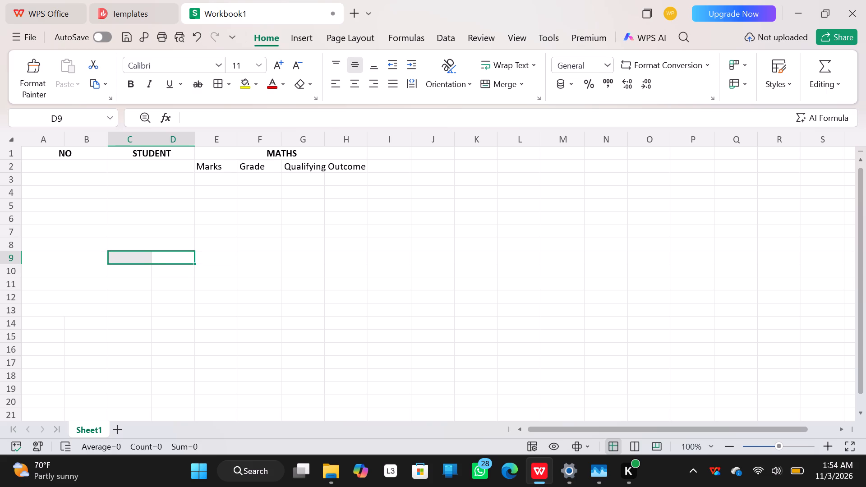
click(503, 88)
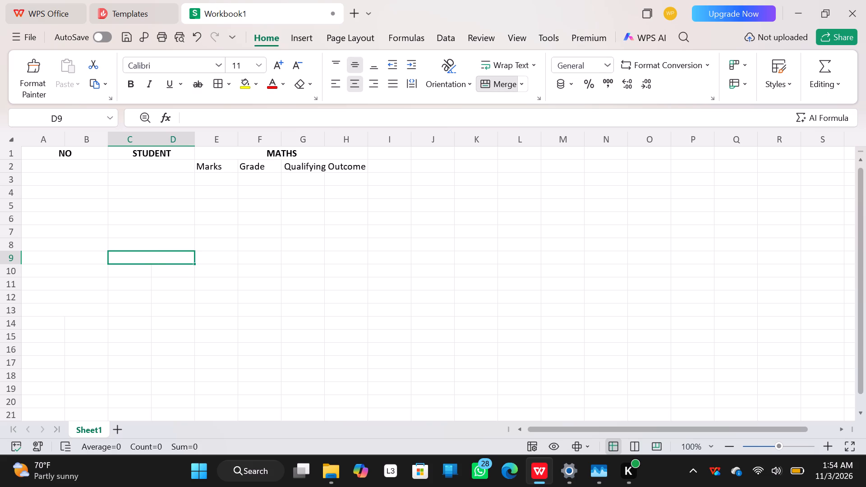
Merge cells C10:D10, C11:D11 and C12:D12 separately into single-row cells under the STUDENT heading.
click(134, 272)
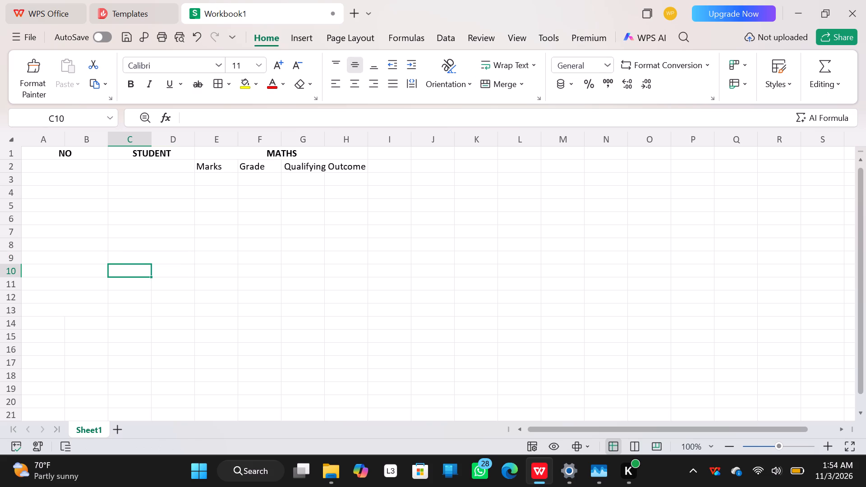
drag(134, 272, 153, 272)
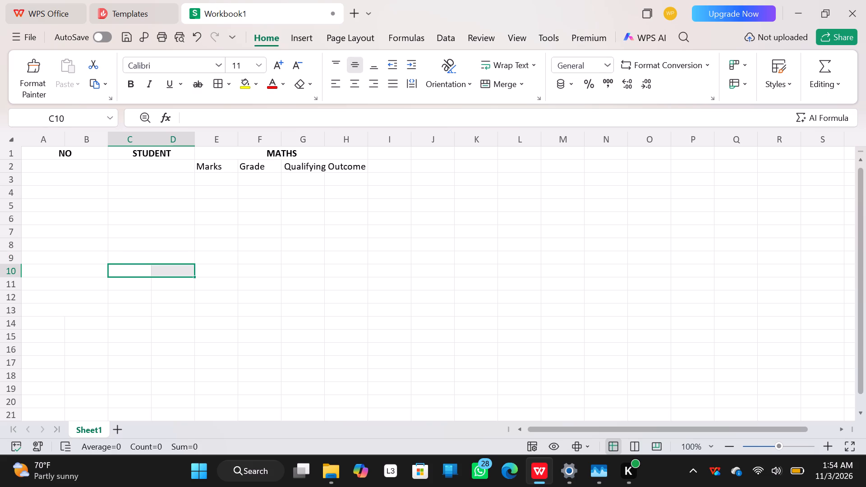
click(504, 87)
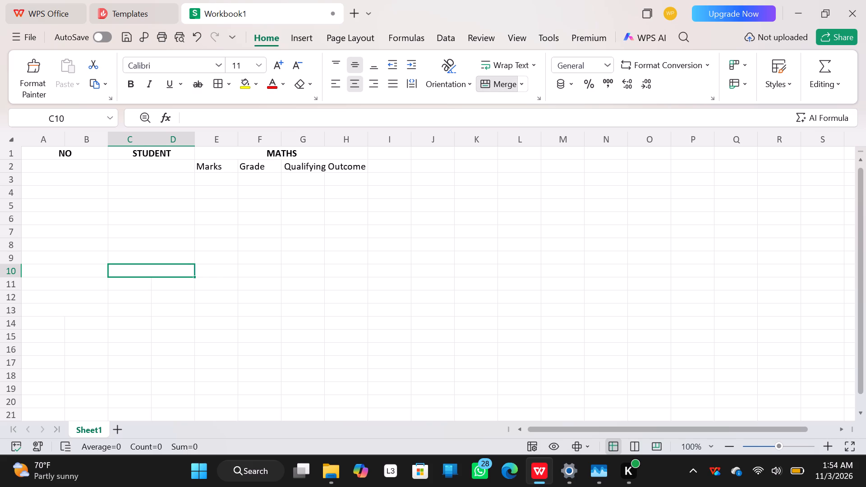
click(140, 285)
drag(140, 285, 146, 285)
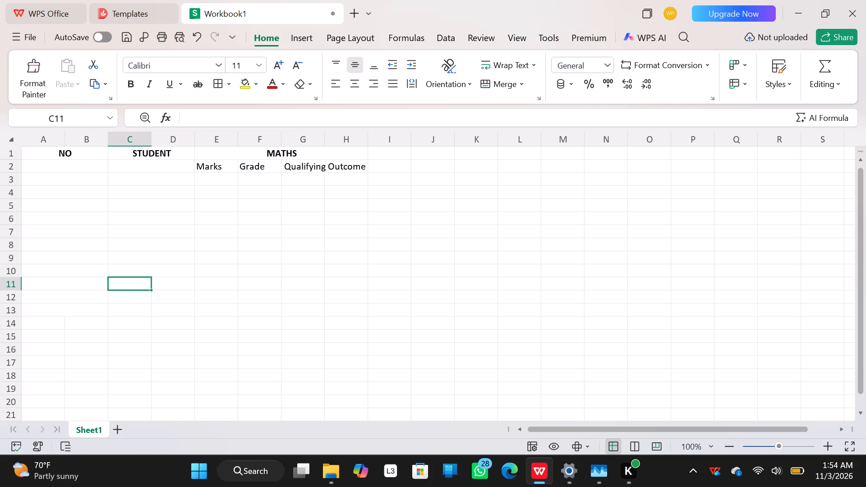
drag(146, 285, 158, 285)
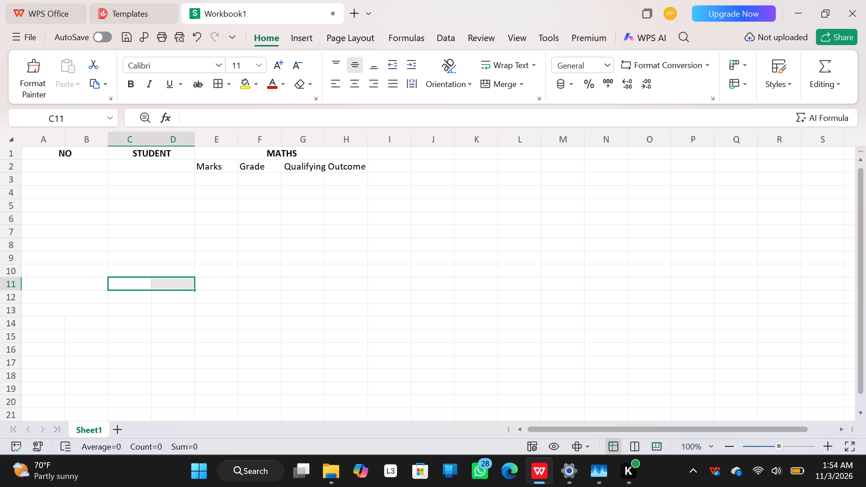
click(497, 78)
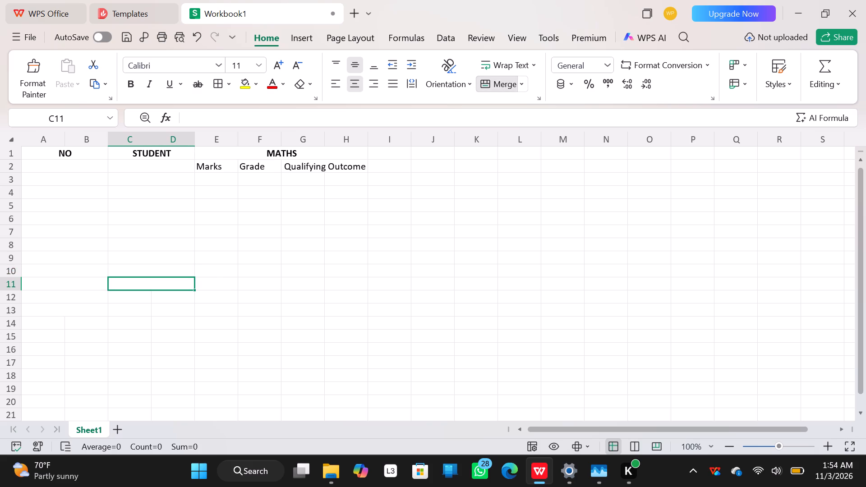
click(130, 295)
drag(130, 295, 157, 296)
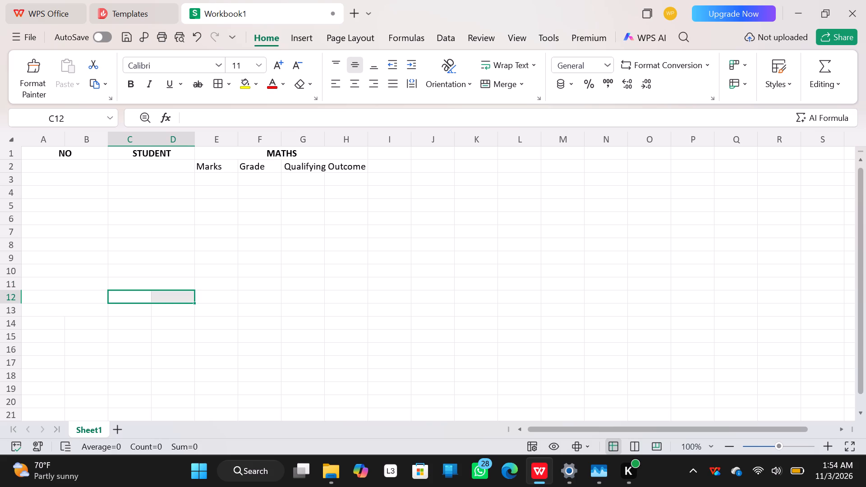
click(504, 90)
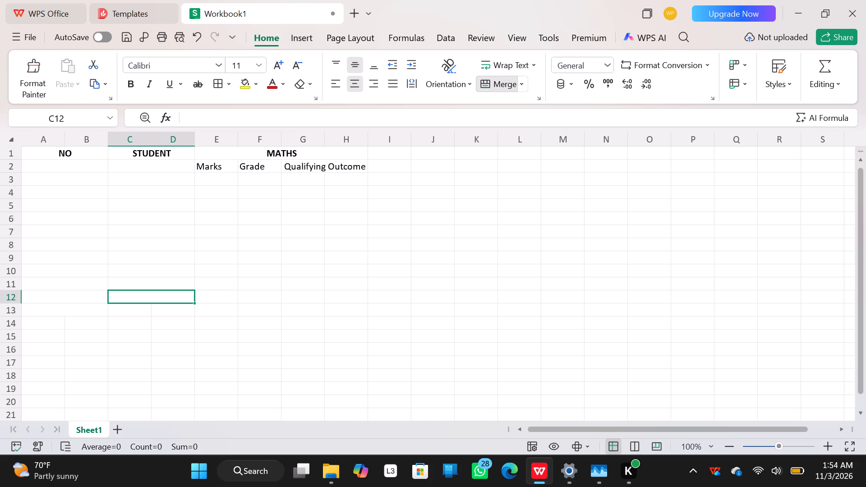
Merge cells G3:H3, G4:H4 and G5:H5 separately into single-row cells under the Qualifying Outcome subheading.
click(309, 181)
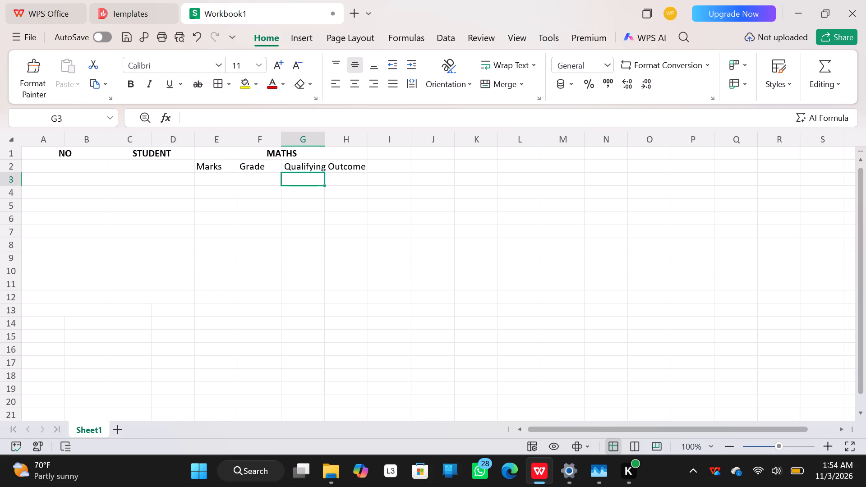
drag(313, 180, 336, 181)
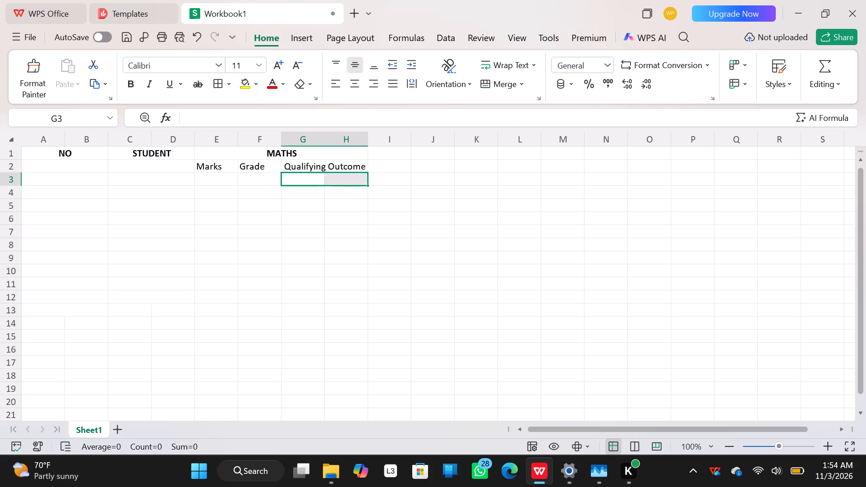
click(507, 88)
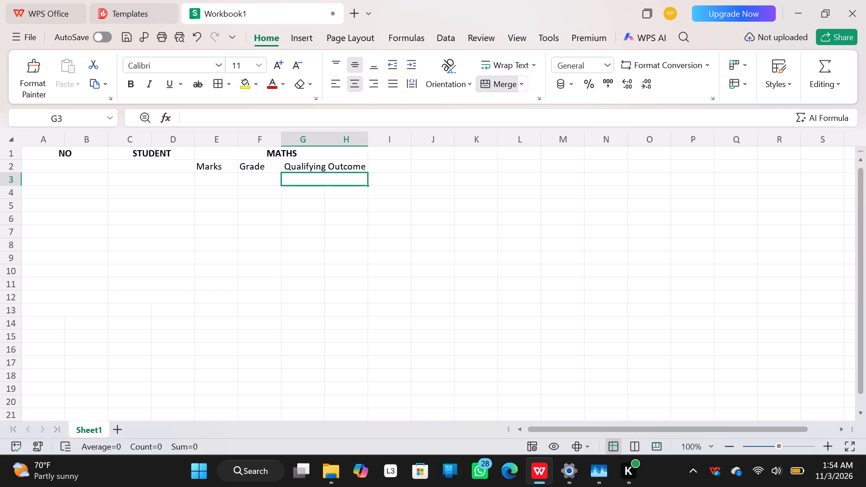
click(305, 194)
drag(305, 194, 330, 193)
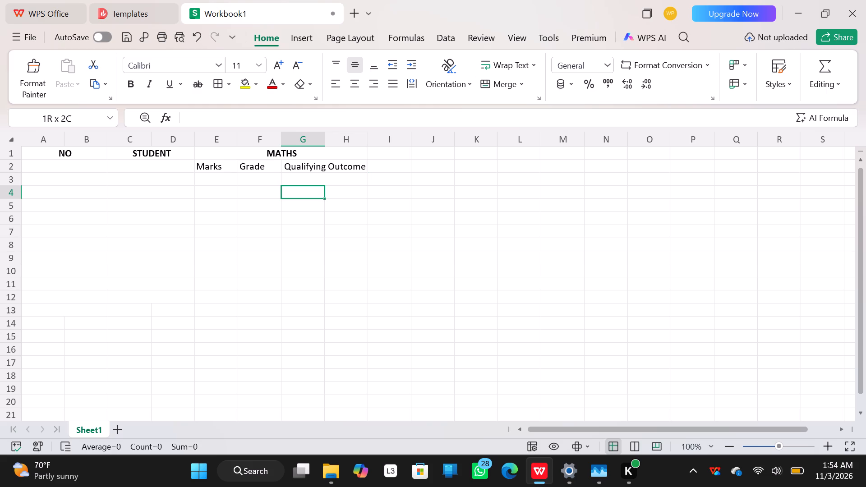
drag(330, 193, 334, 193)
click(500, 85)
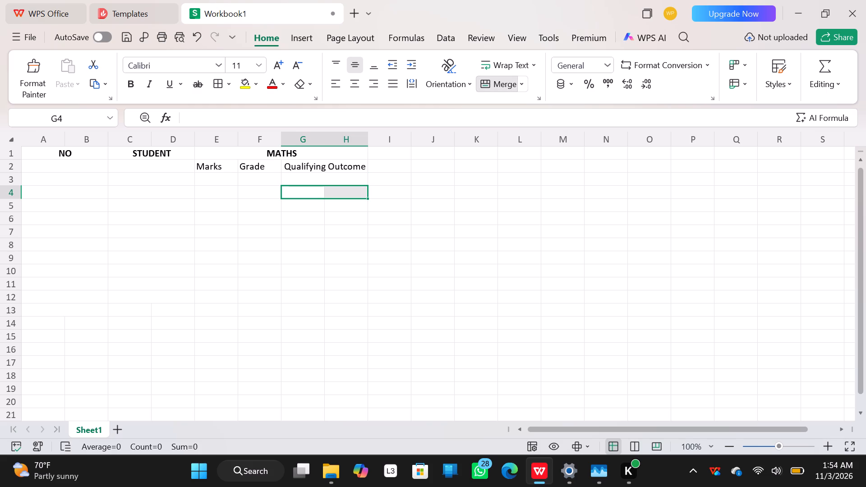
click(305, 209)
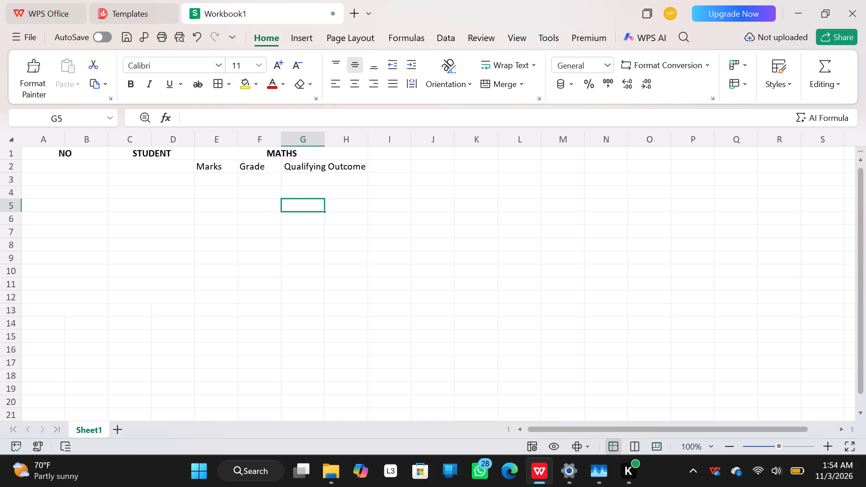
drag(305, 209, 338, 207)
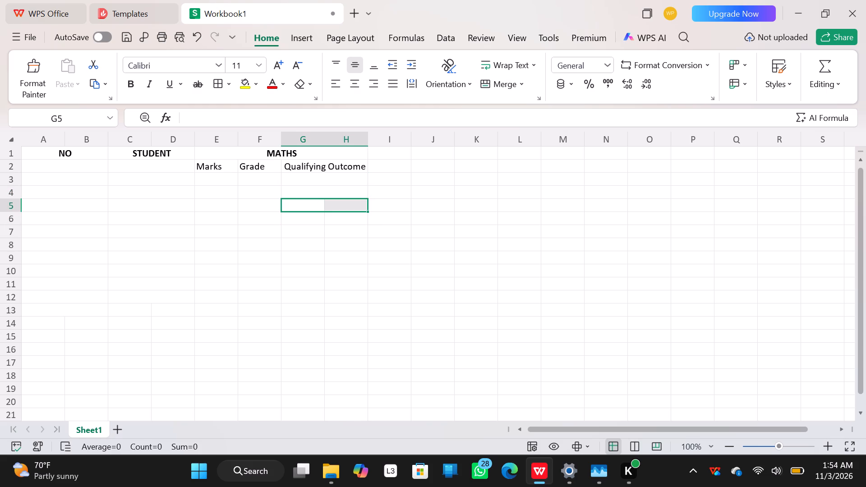
click(496, 88)
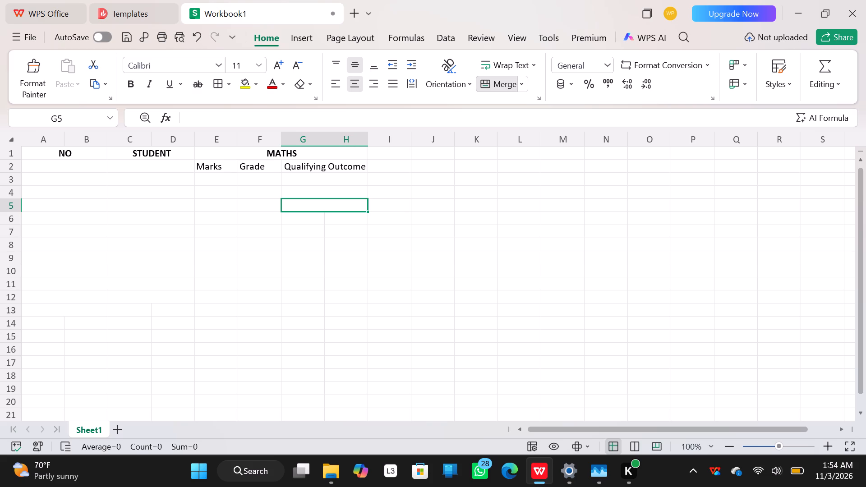
Merge cells G6:H6, G7:H7 and G8:H8 separately into single-row cells under the Qualifying Outcome subheading.
click(315, 219)
drag(315, 219, 332, 219)
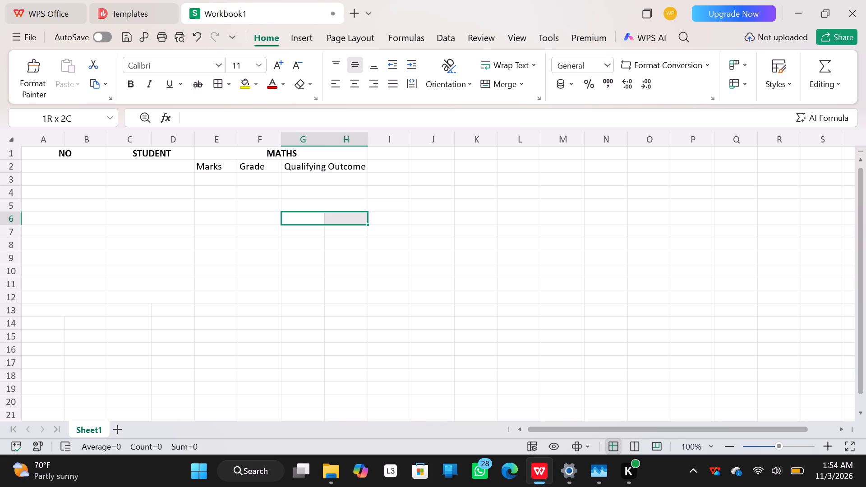
drag(332, 219, 335, 219)
click(502, 88)
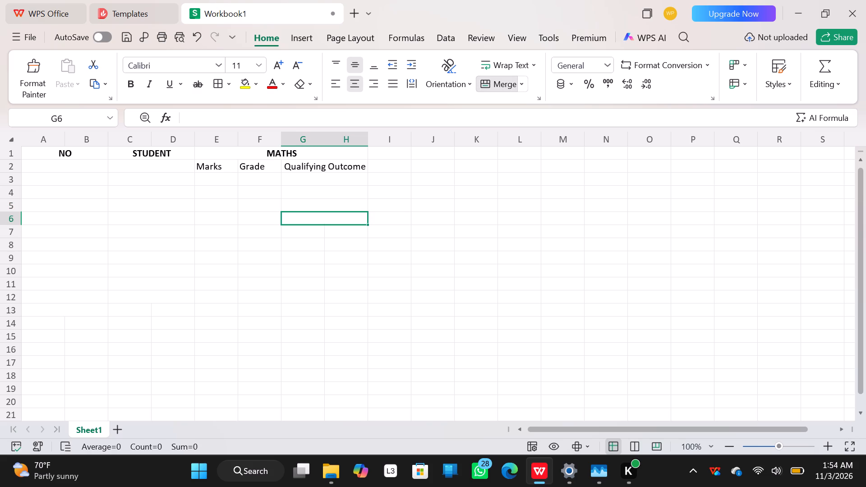
click(307, 236)
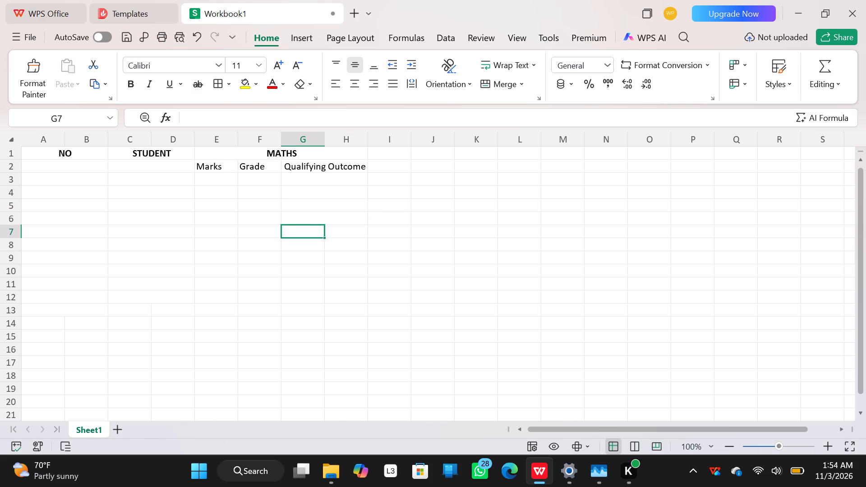
drag(307, 236, 333, 231)
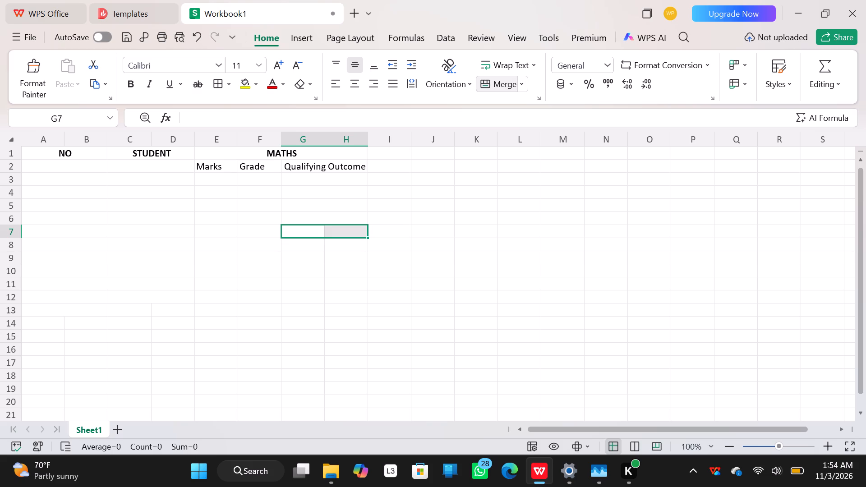
click(502, 78)
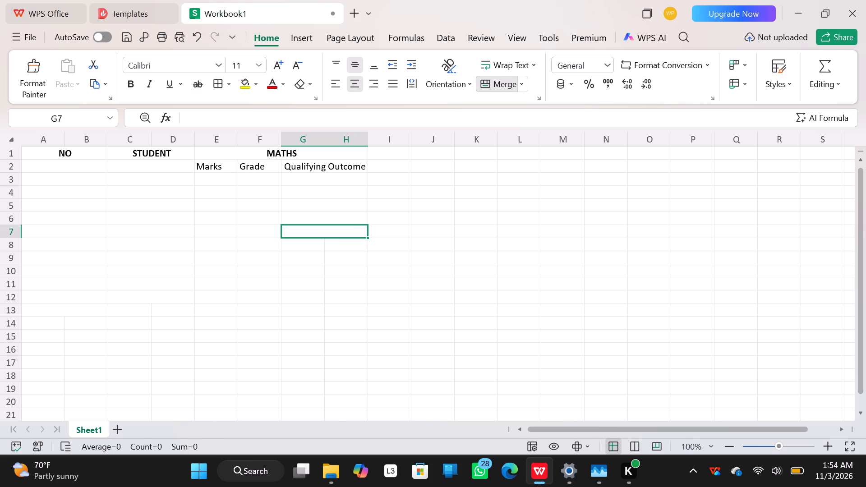
click(313, 241)
drag(313, 241, 333, 242)
click(493, 86)
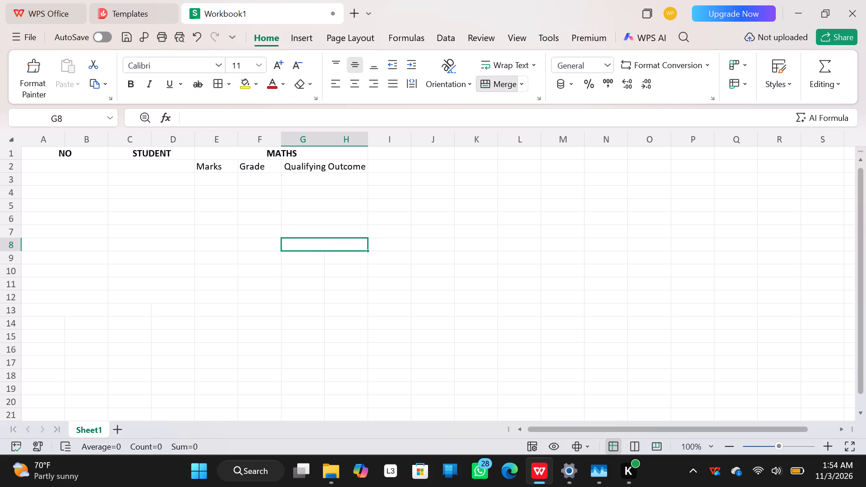
Merge cells G9:H9, G10:H10 and G11:H11 separately into single-row cells under the Qualifying Outcome subheading.
click(304, 254)
drag(304, 254, 326, 257)
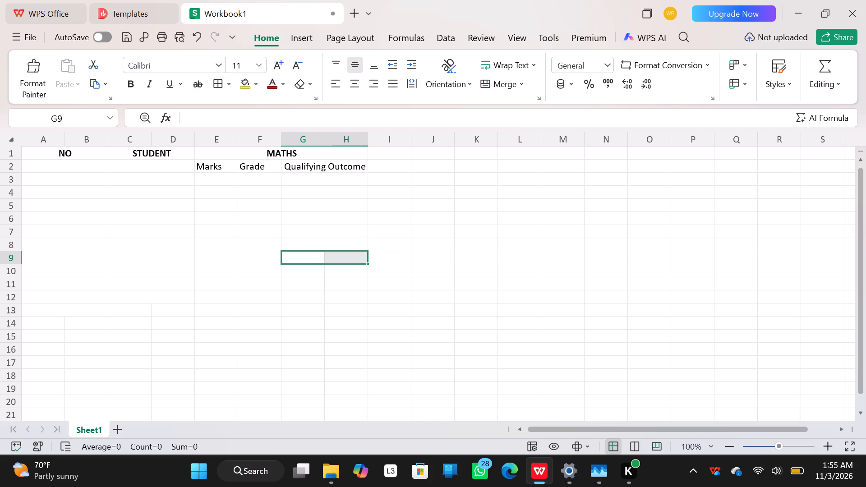
drag(326, 257, 333, 258)
click(499, 86)
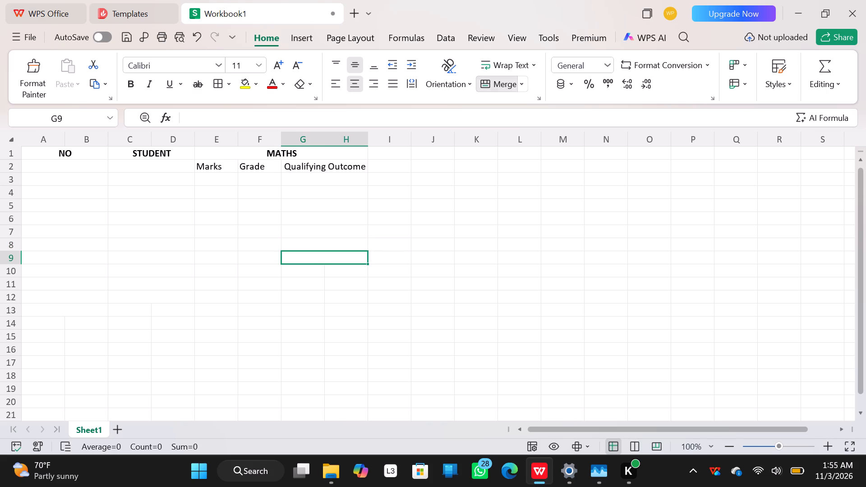
click(314, 275)
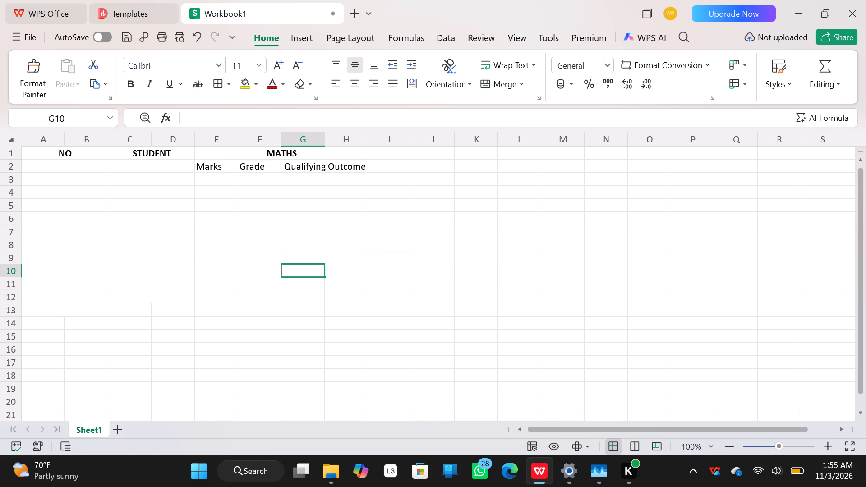
drag(314, 275, 332, 272)
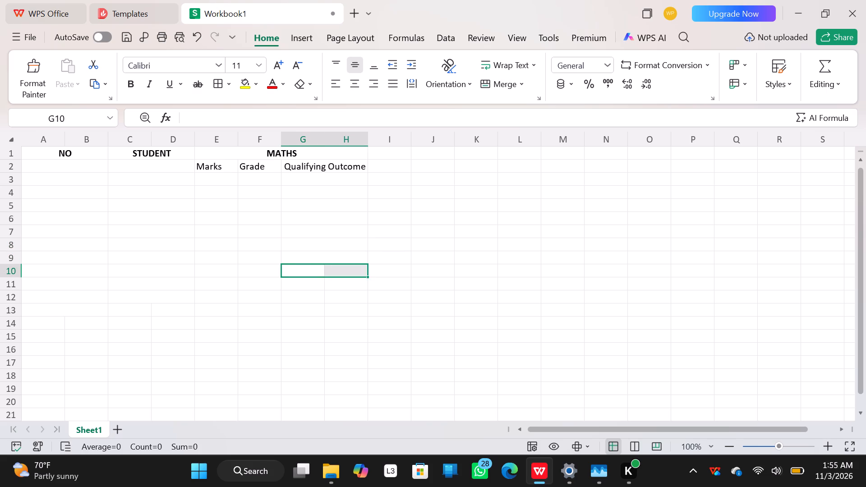
click(504, 88)
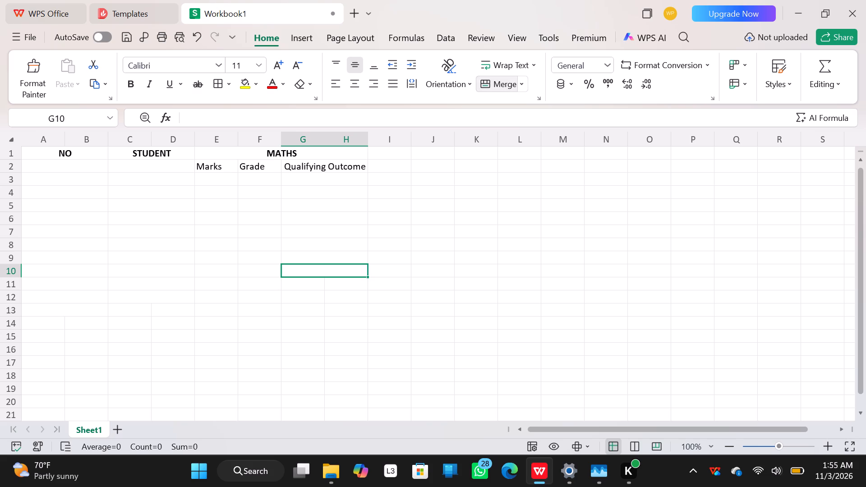
click(304, 282)
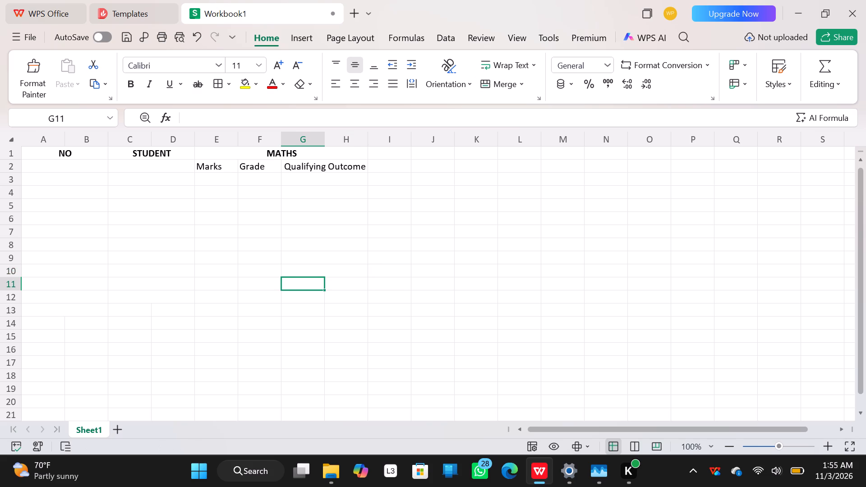
drag(304, 282, 326, 283)
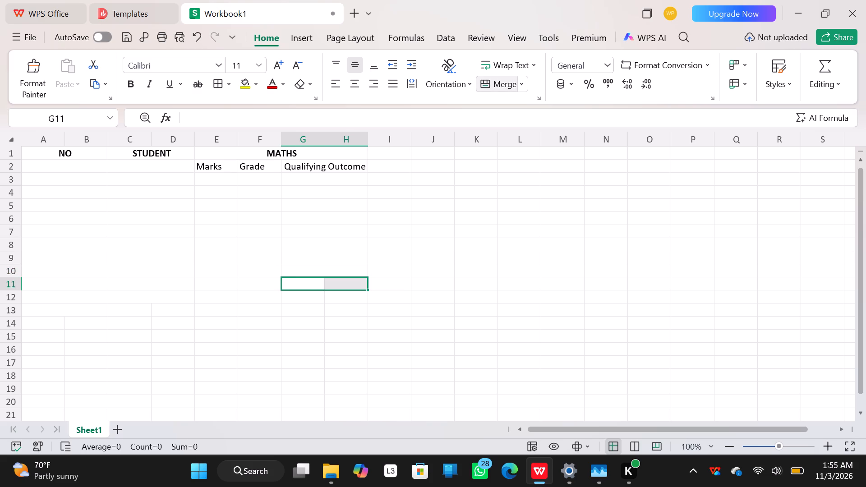
click(507, 83)
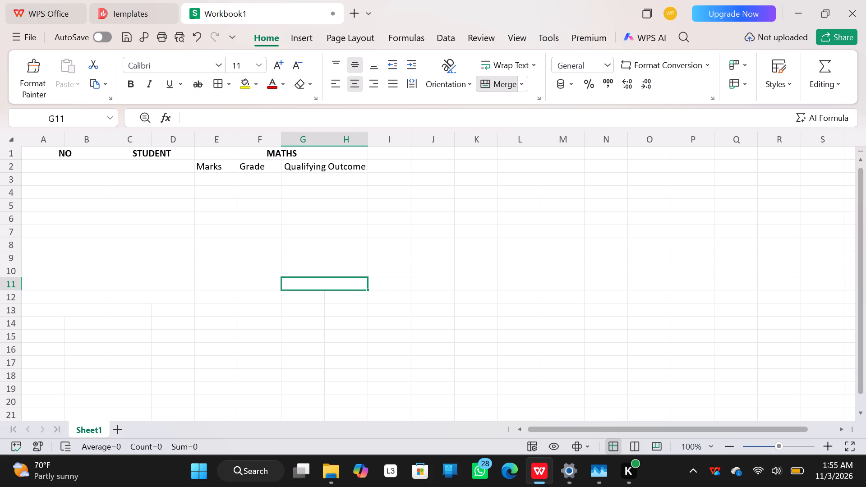
Merge the STUDENT heading with the row below it so it spans C1:D2.
click(124, 153)
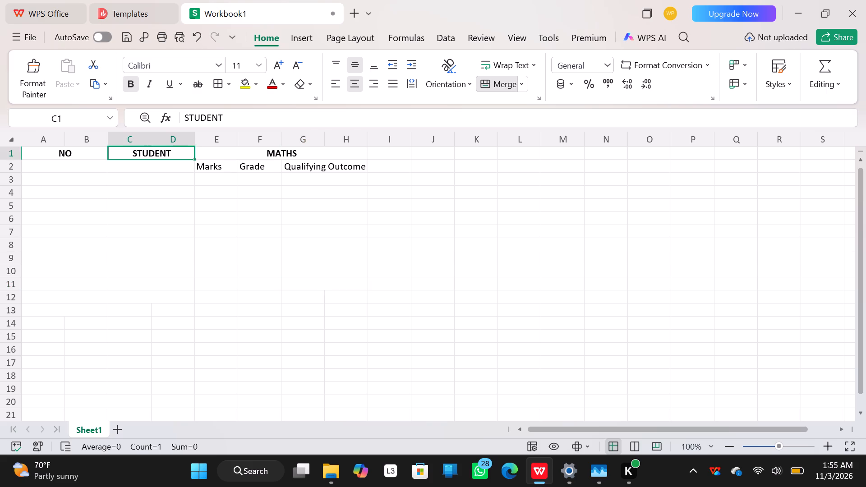
drag(124, 153, 124, 163)
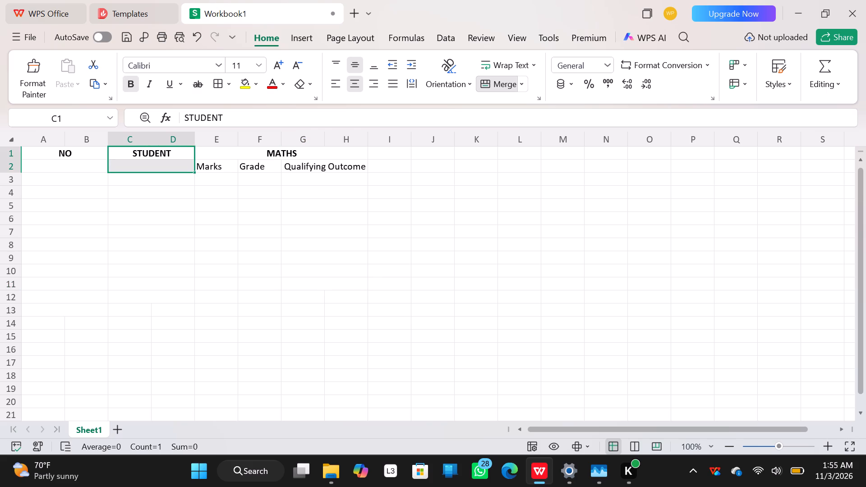
click(493, 82)
click(493, 82)
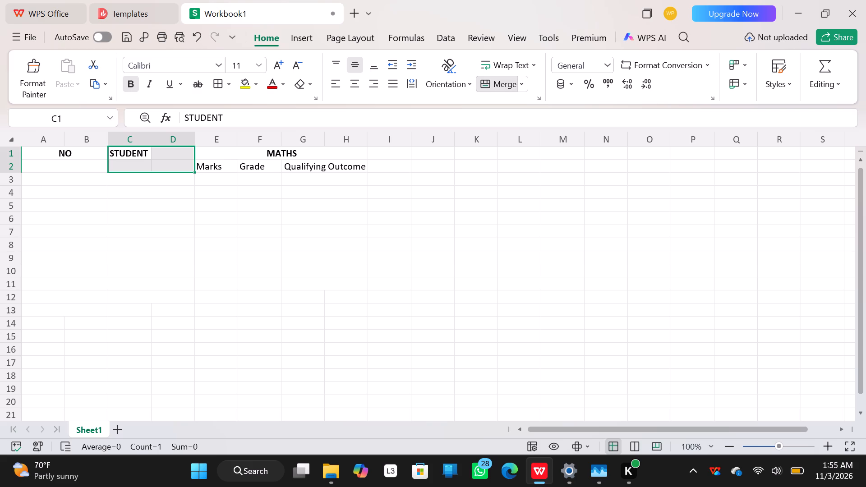
Merge the NO heading with the row above or below it so it spans A1:B2.
click(87, 159)
drag(87, 159, 97, 160)
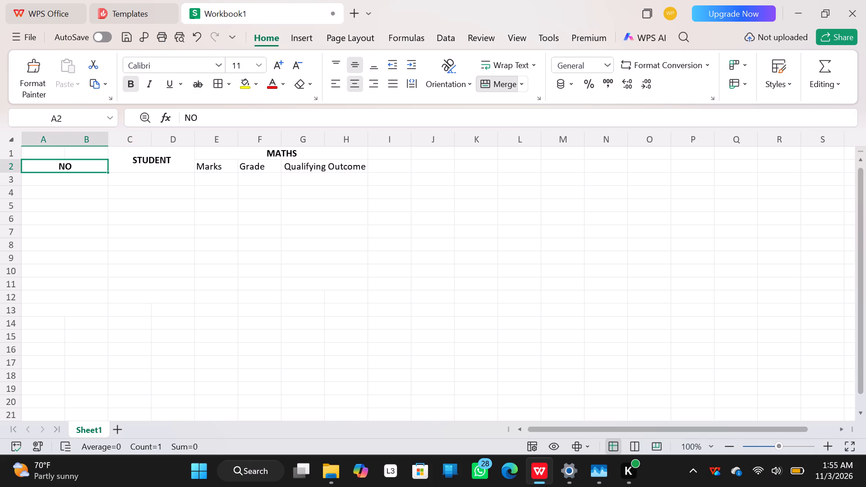
drag(101, 155, 74, 161)
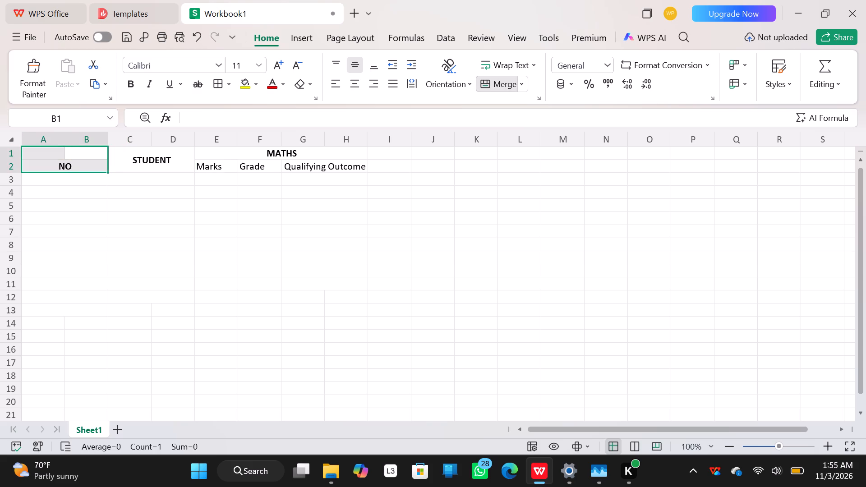
click(502, 85)
click(496, 81)
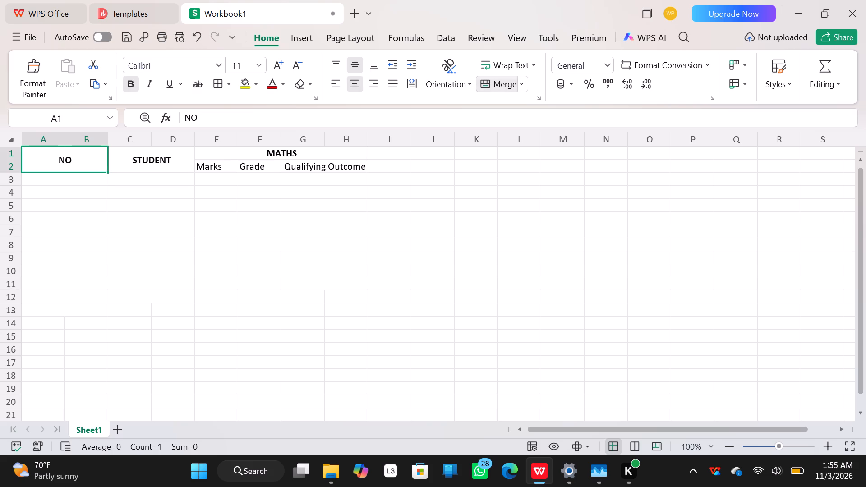
Create a bold ENGLISH heading in merged cells I1:L1, beside the MATHS heading.
click(391, 159)
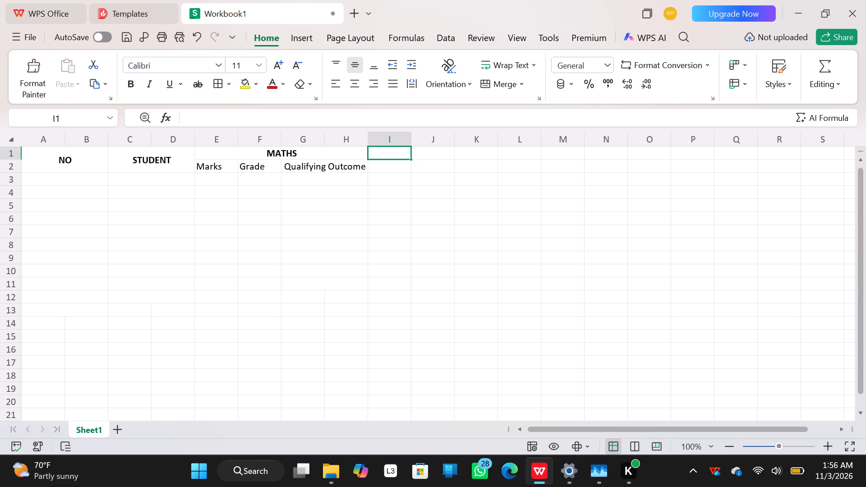
drag(402, 152, 429, 155)
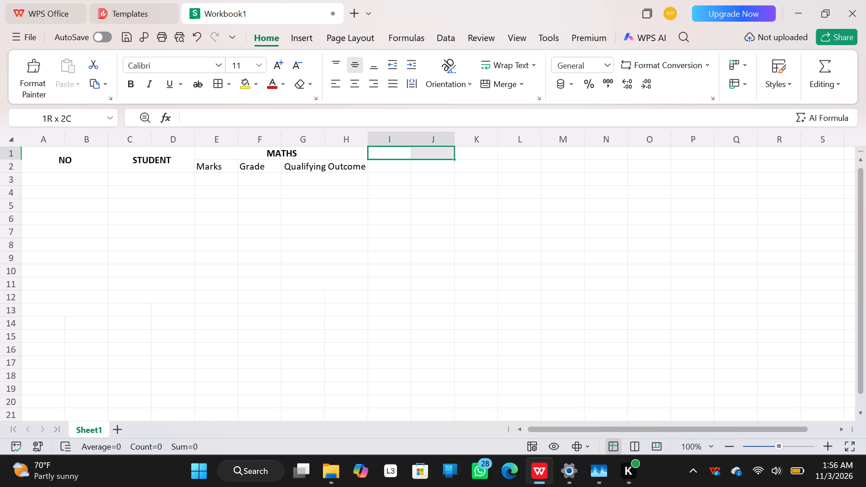
drag(429, 155, 491, 155)
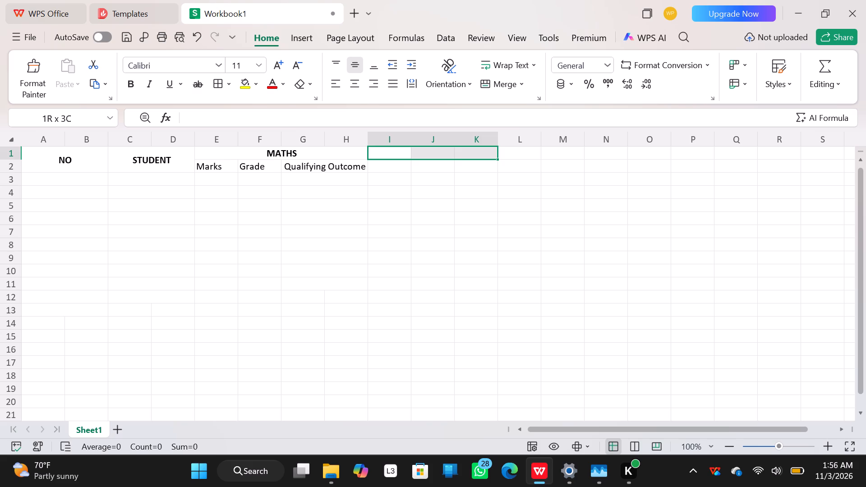
drag(491, 155, 504, 156)
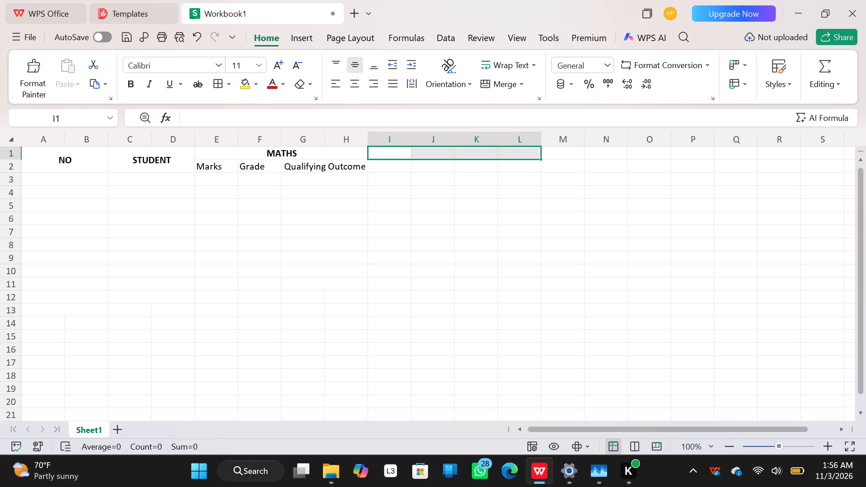
click(497, 84)
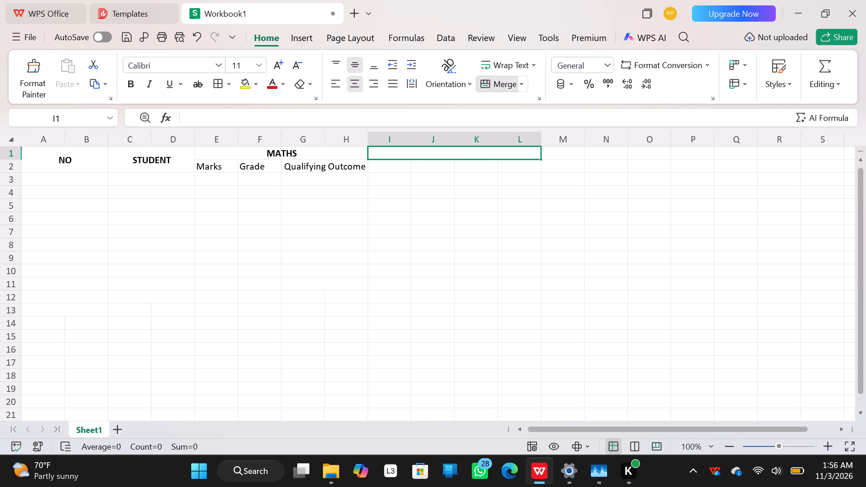
click(128, 81)
click(379, 152)
text(EN)
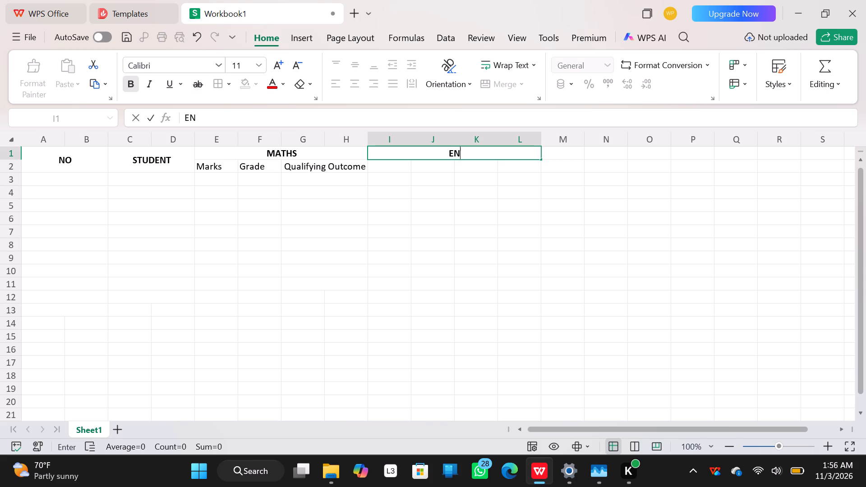
text(GLISH)
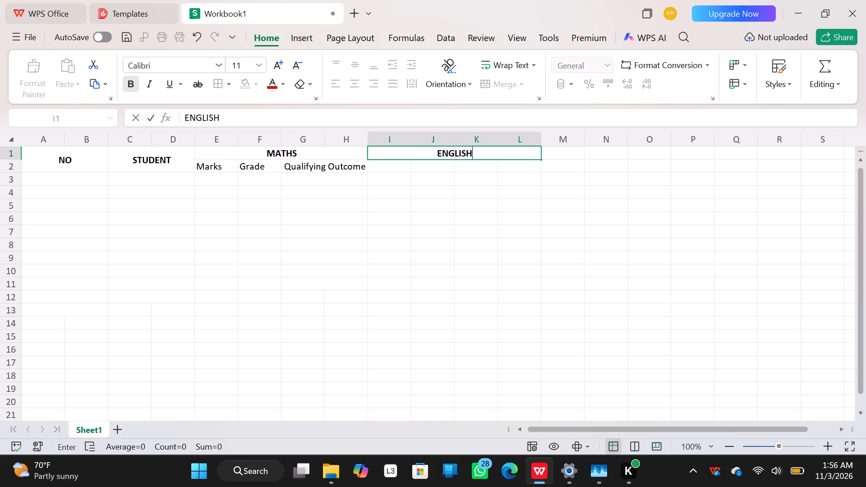
click(399, 167)
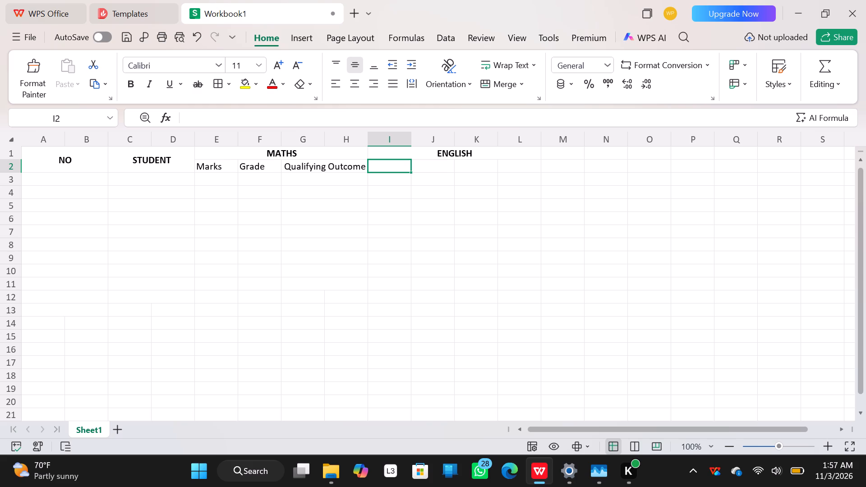
Enter the names JOSEPH, JOHN and YVONNE in rows 3 to 5 under the NO heading.
click(82, 183)
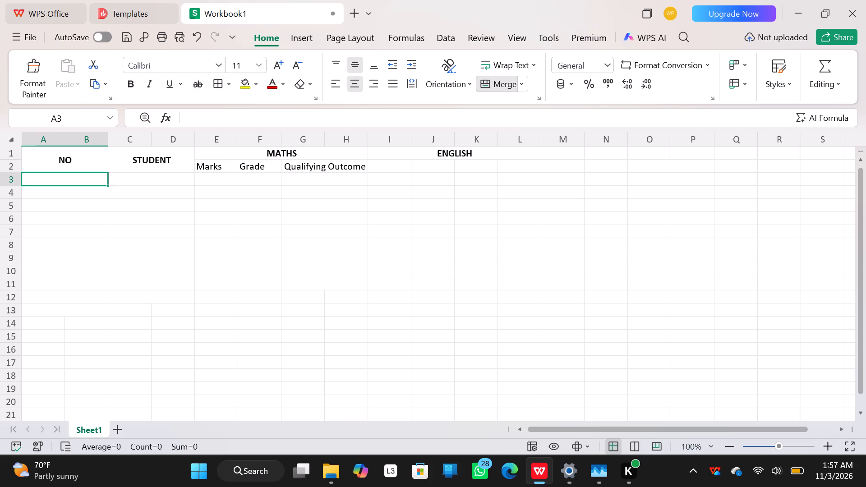
key(j)
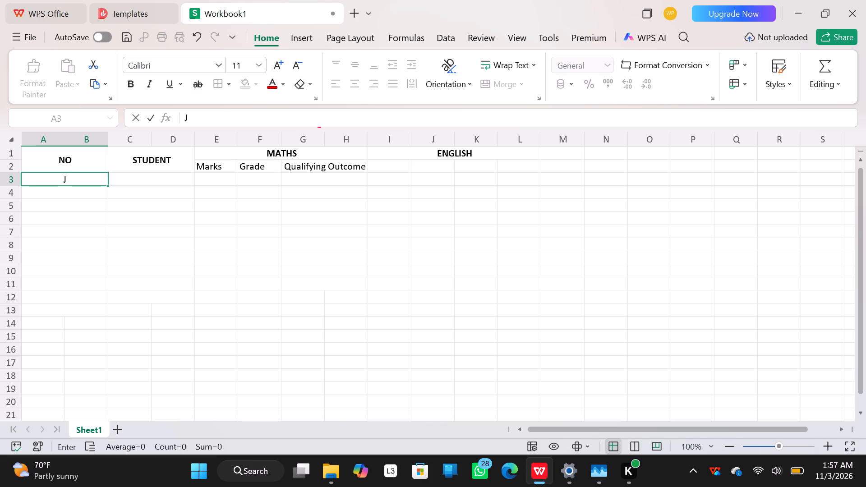
key(o)
text(SEPH)
click(68, 194)
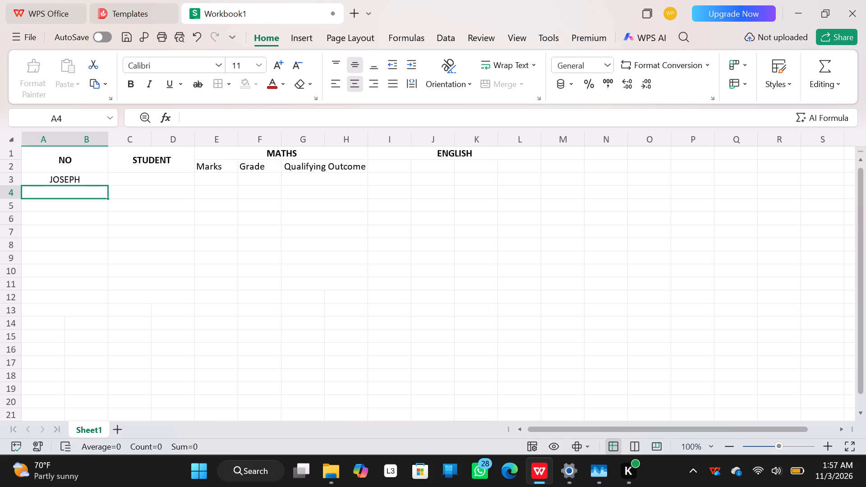
text(JOHN)
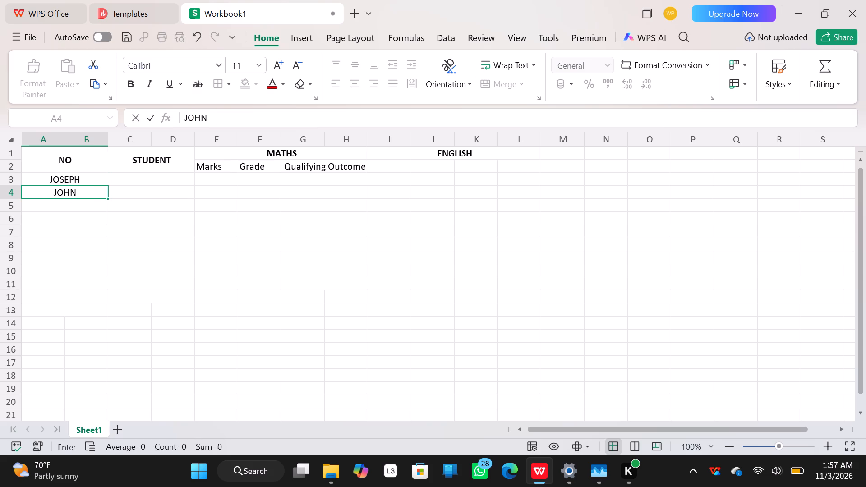
key(Return)
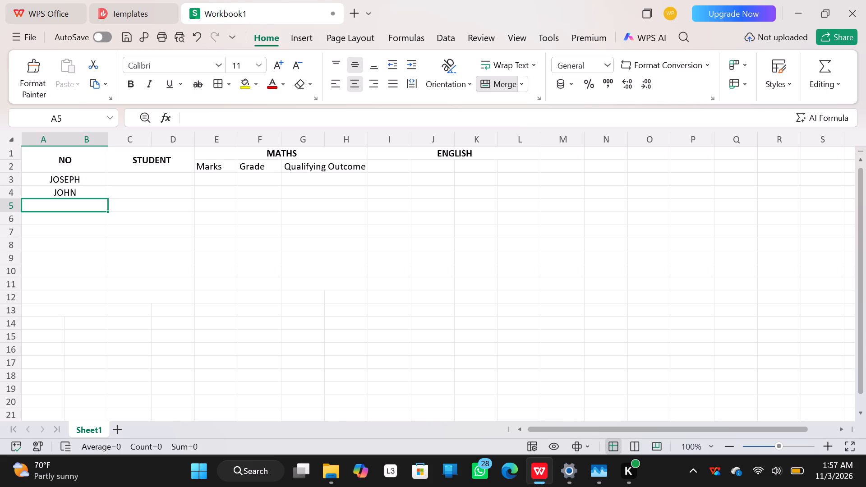
click(75, 202)
text(YVONNE)
key(Return)
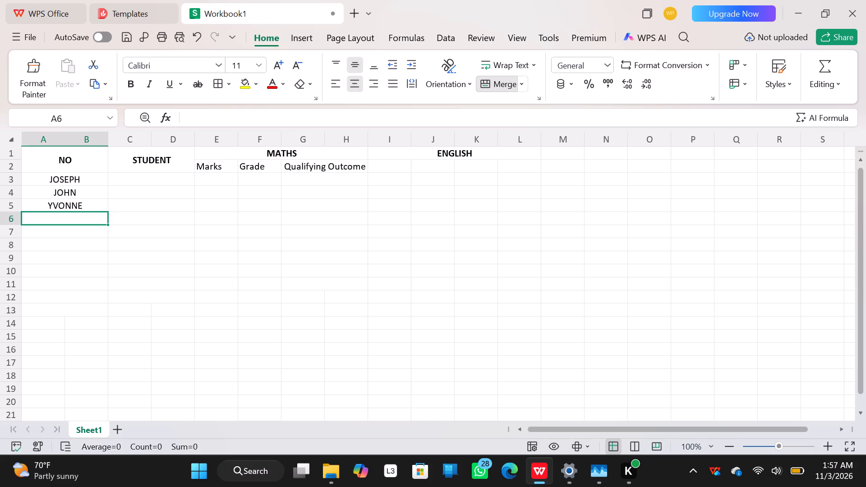
Enter the names SHARON, STEPHEN and ALICE in rows 6 to 8 under the NO heading.
text(SHARON)
key(Return)
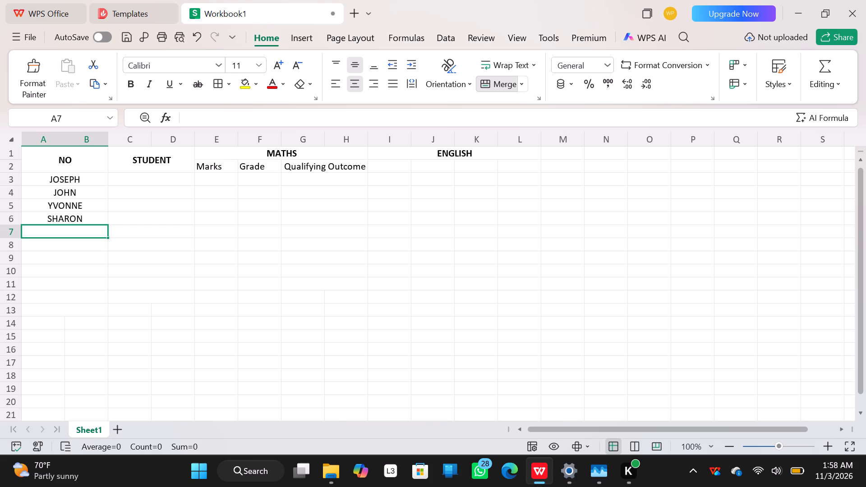
key(s)
text(TEPJ)
key(BackSpace)
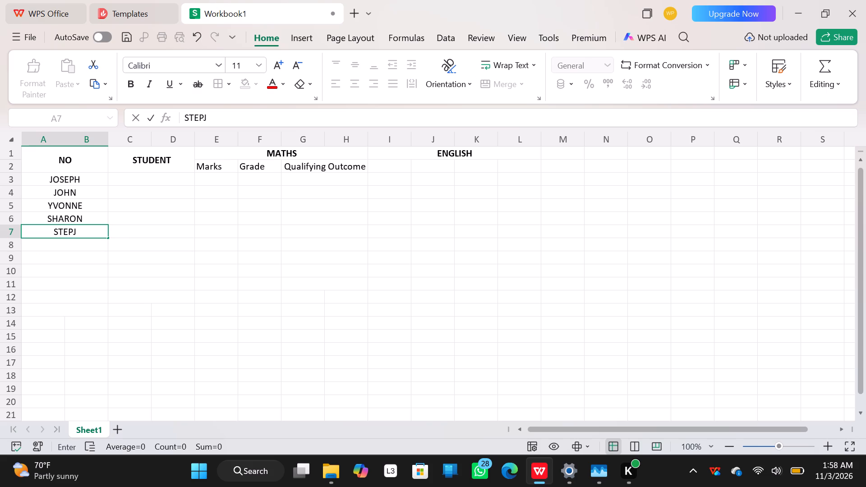
text(HEN)
click(65, 246)
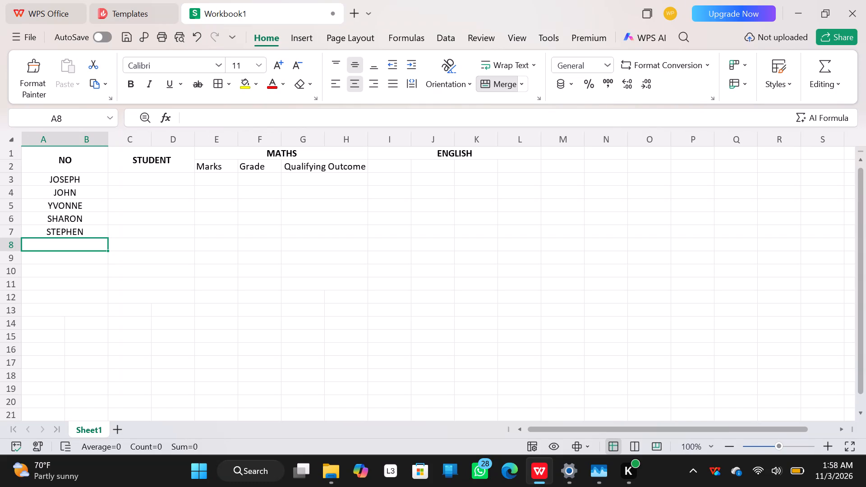
key(j)
key(BackSpace)
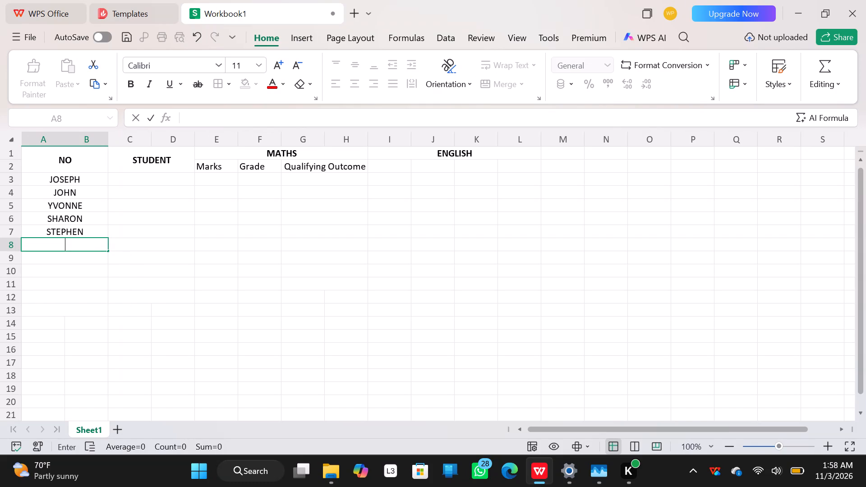
text(ALICE)
key(Return)
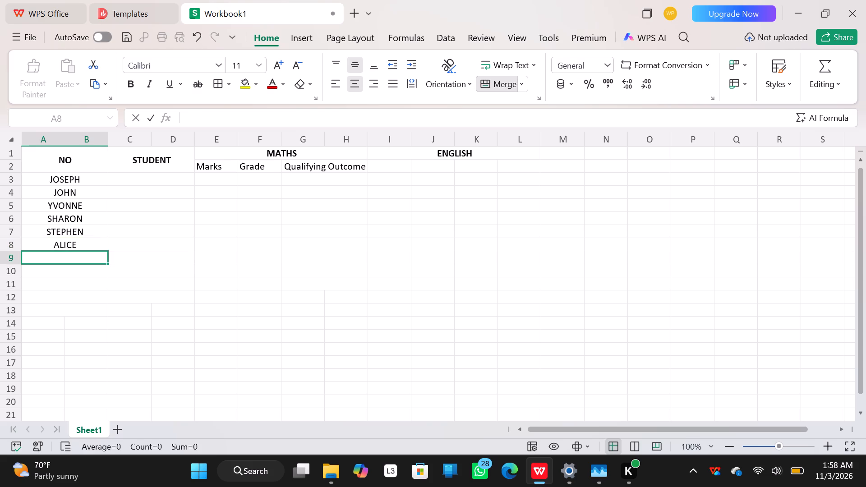
text(JAPHETH)
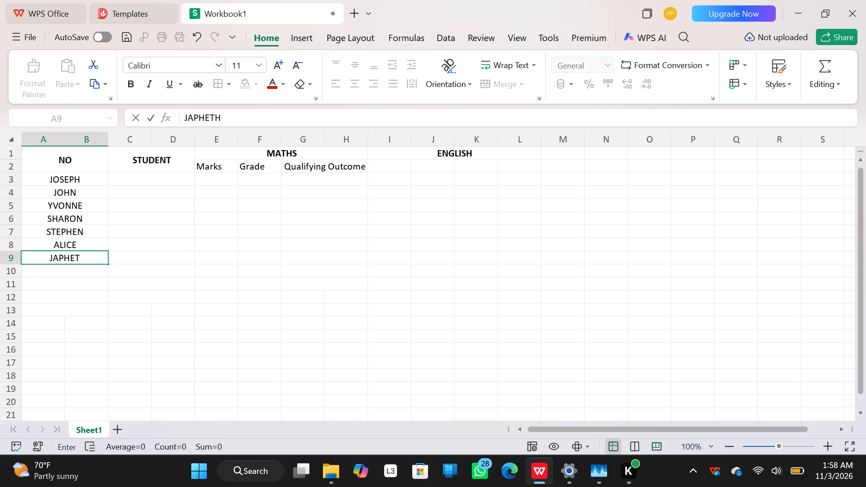
key(BackSpace)
text(TITUS)
key(Return)
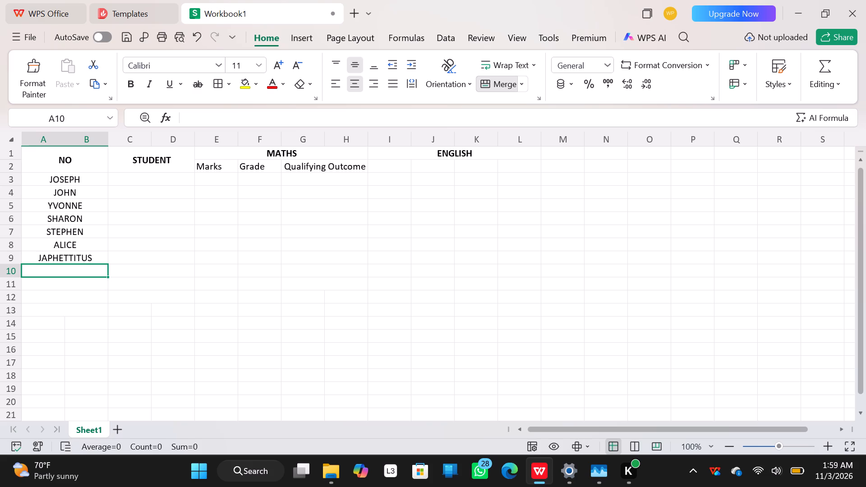
key(m)
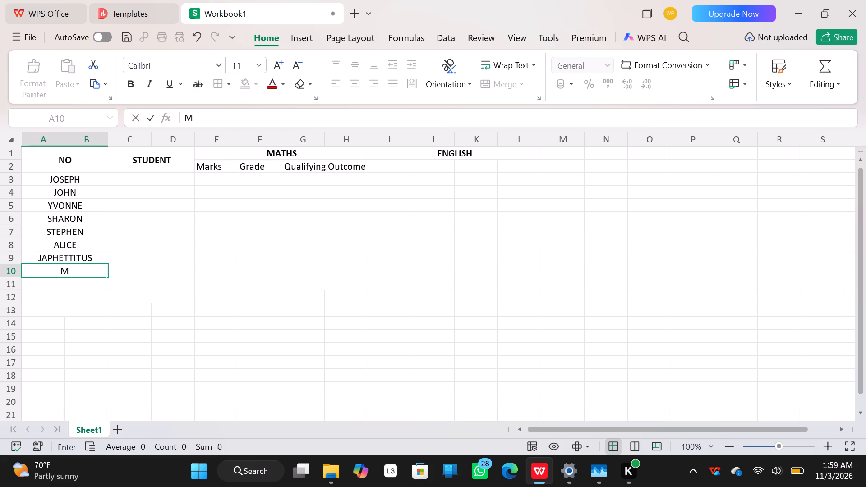
text(ERCY)
key(BackSpace)
key(y)
key(Return)
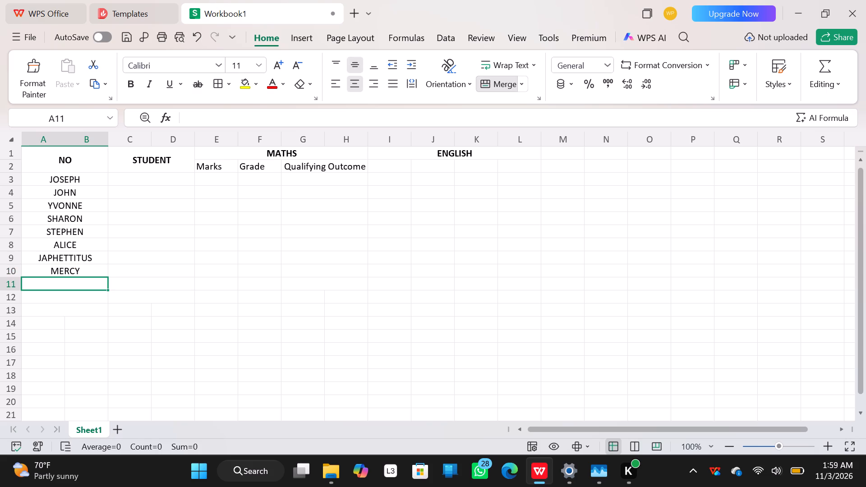
Replace the name in row 9 under the NO heading with JAPHETH.
click(93, 257)
key(BackSpace)
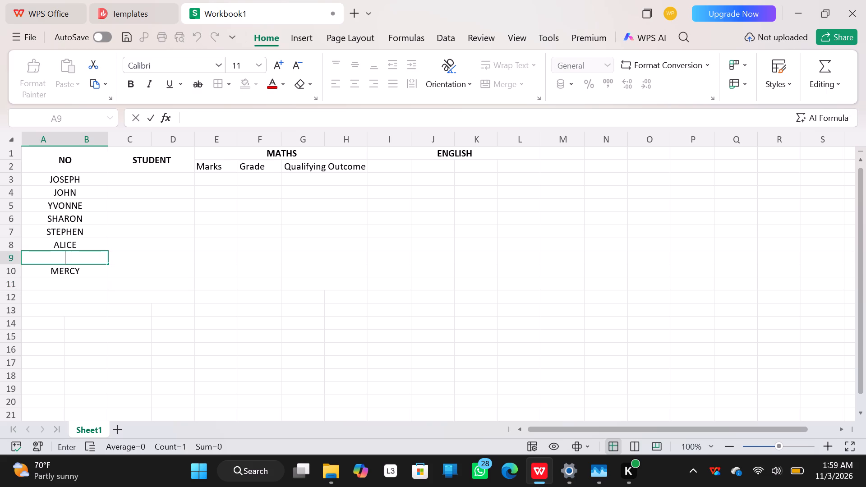
text(JAPHETH)
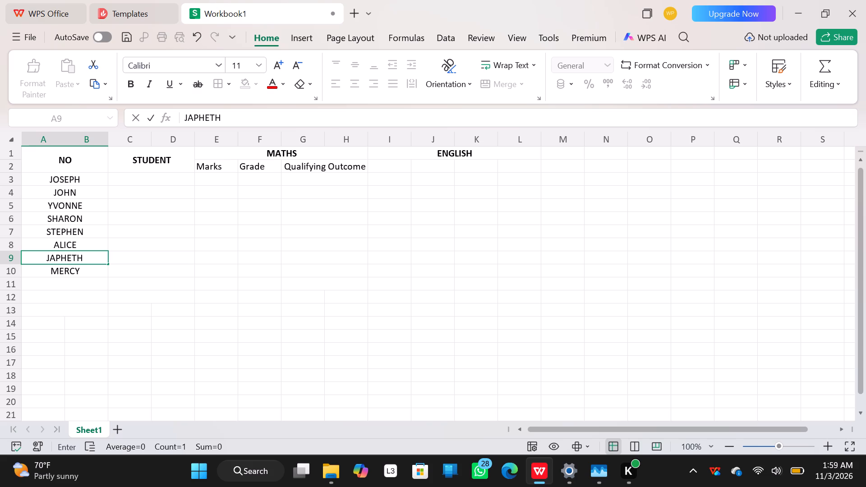
Enter the names TITUS, WELDON and BRIAN in rows 11 to 13 under the NO heading.
click(71, 284)
text(TITUS)
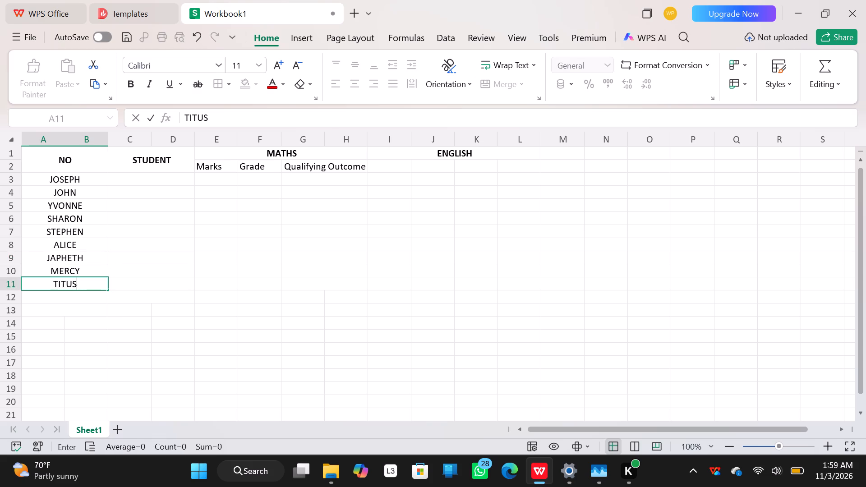
click(63, 298)
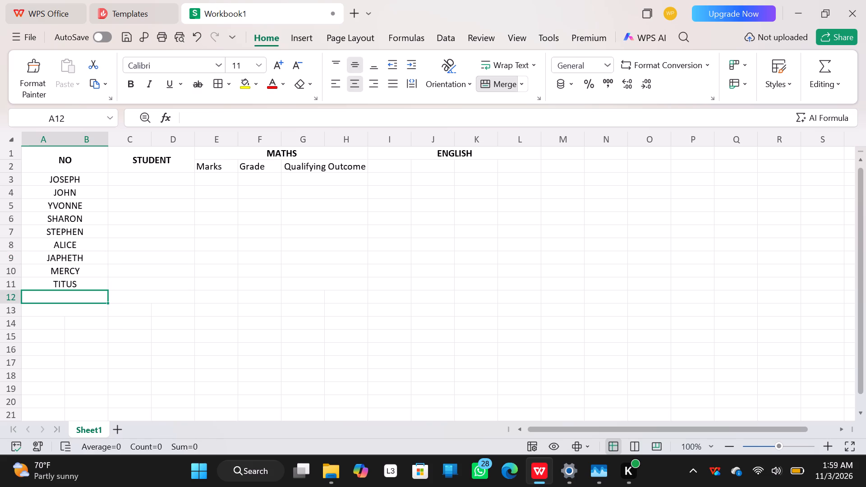
text(WELDON)
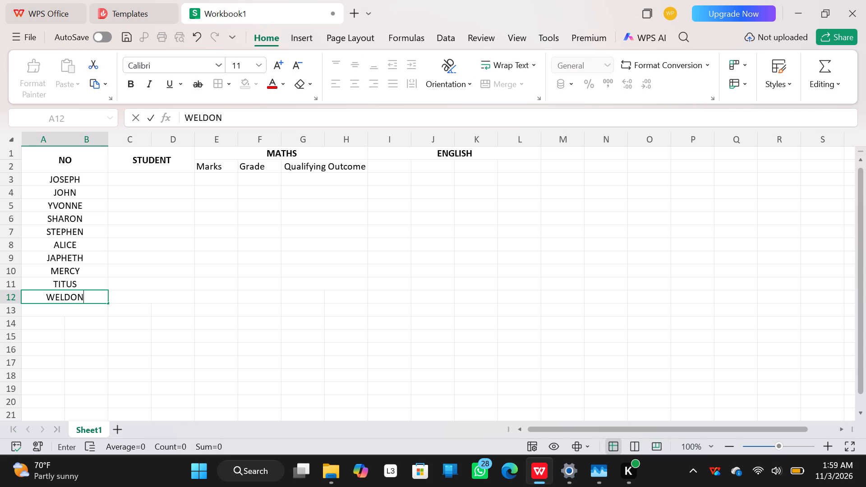
key(Return)
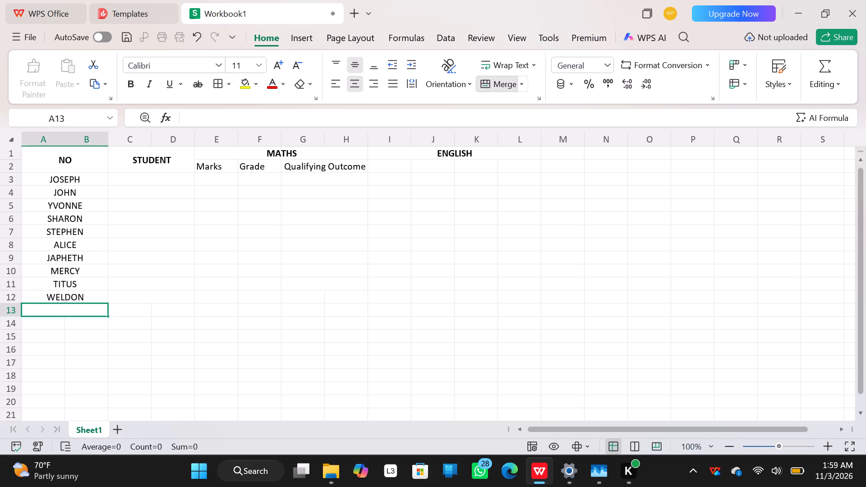
click(65, 311)
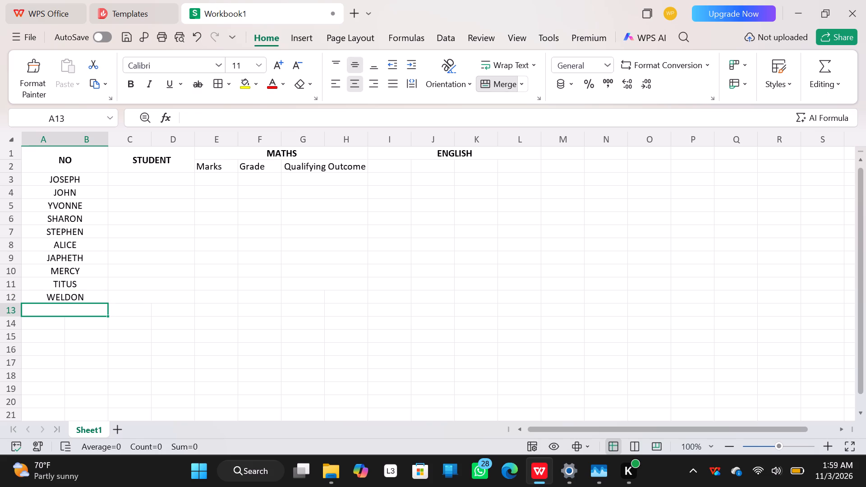
text(BRIAN)
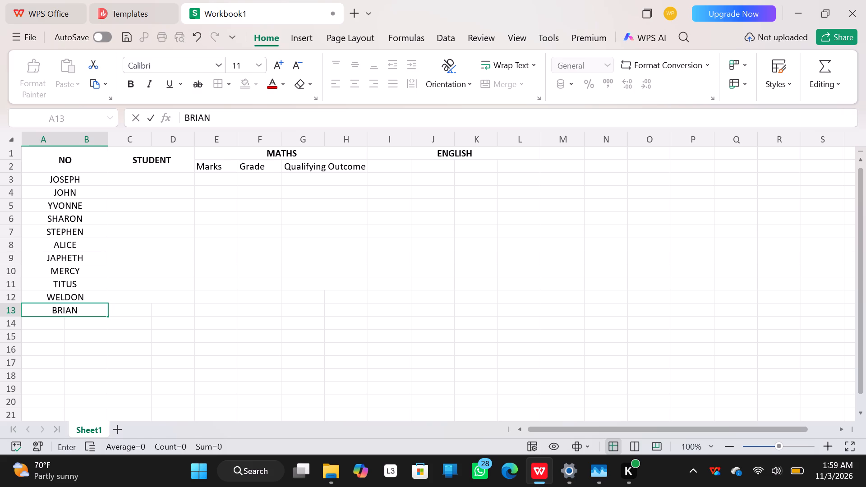
Enter the number 1 in cell C3 under the STUDENT heading, beside JOSEPH.
click(158, 184)
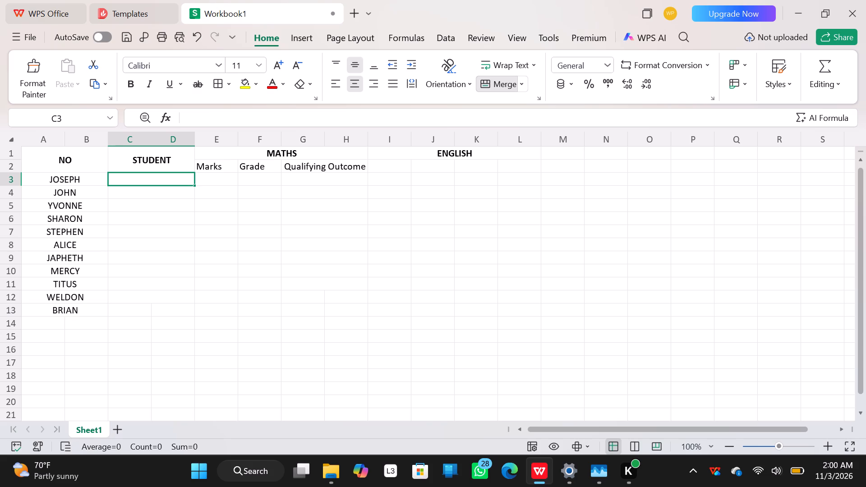
key(1)
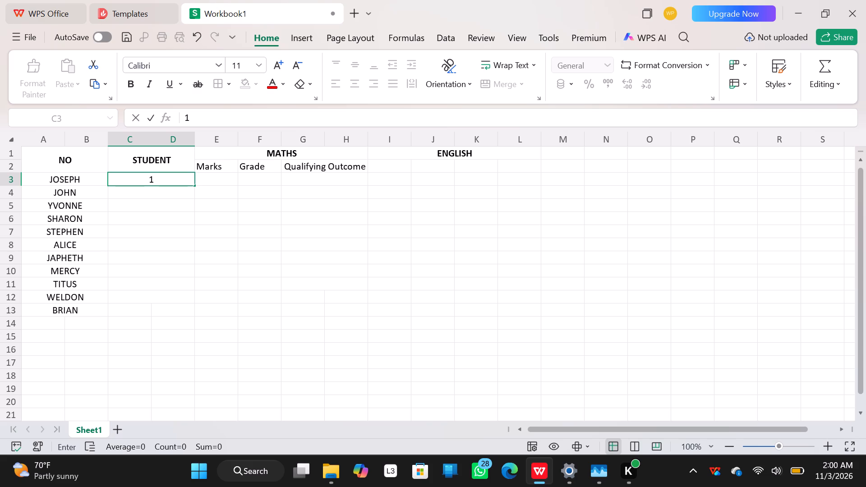
key(Return)
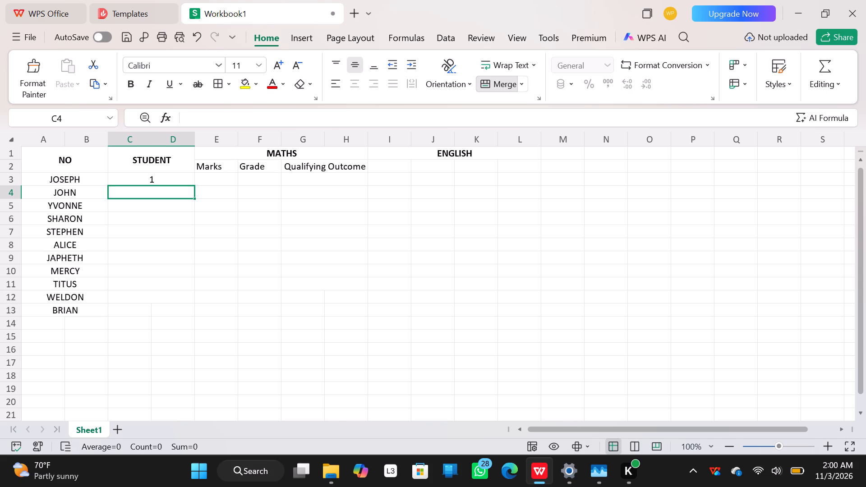
Enter the formula =IF(CD3="YES",1,2) in cell C4 under the STUDENT heading, beside JOHN.
click(198, 115)
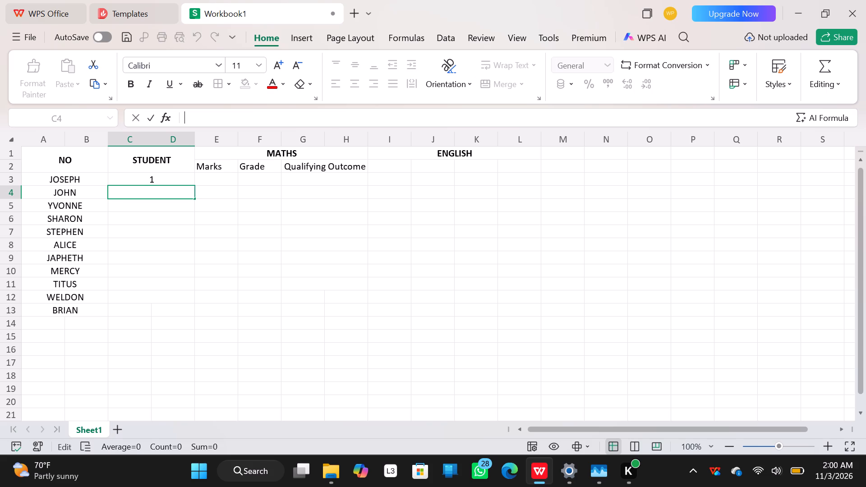
key(equal)
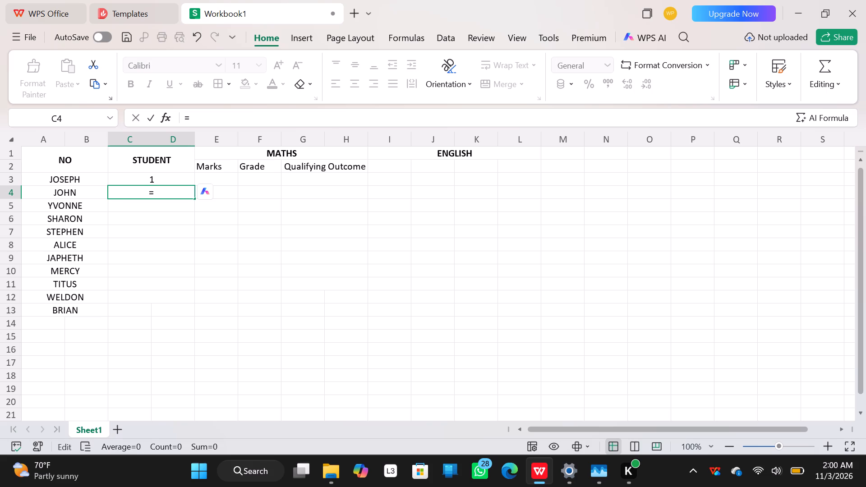
text(IF)
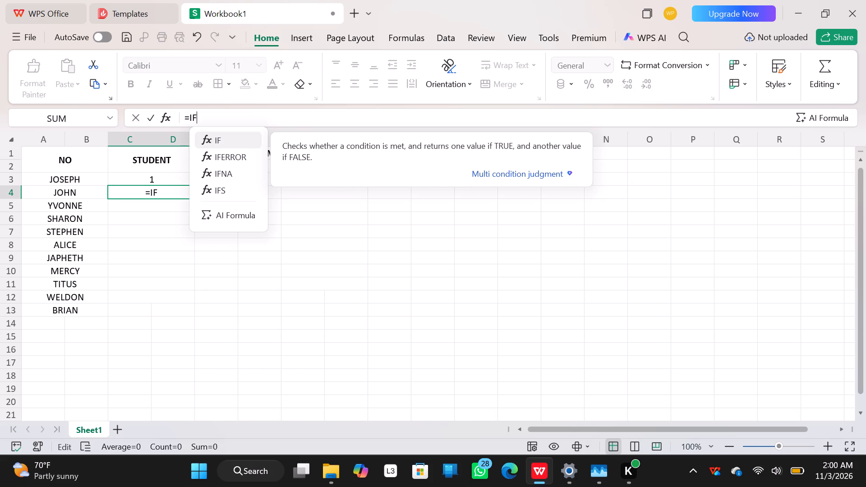
key(shift+parenleft)
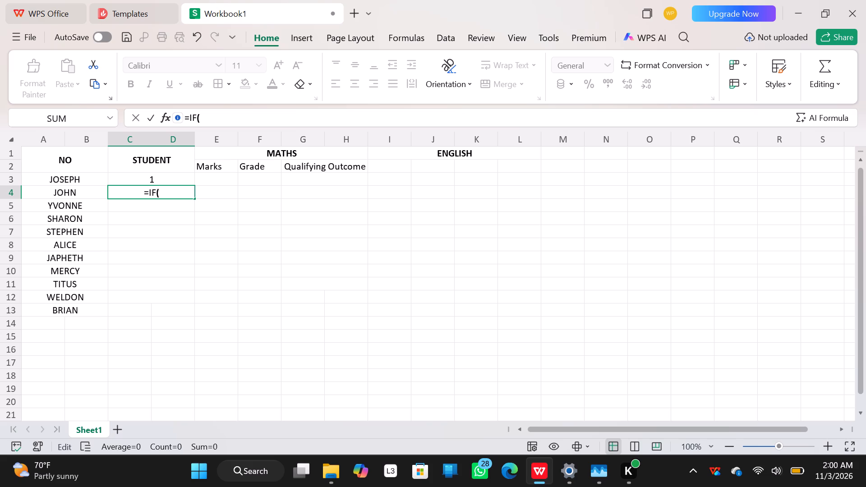
key(c)
key(d)
key(3)
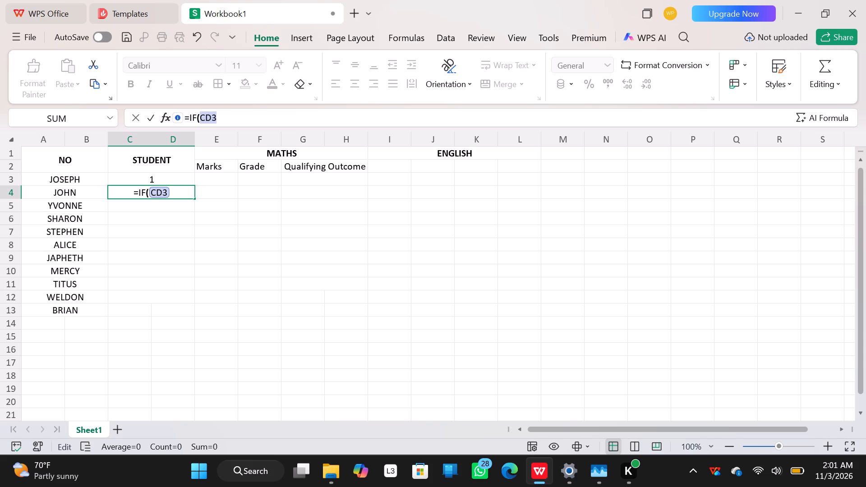
key(equal)
key(shift+quotedbl)
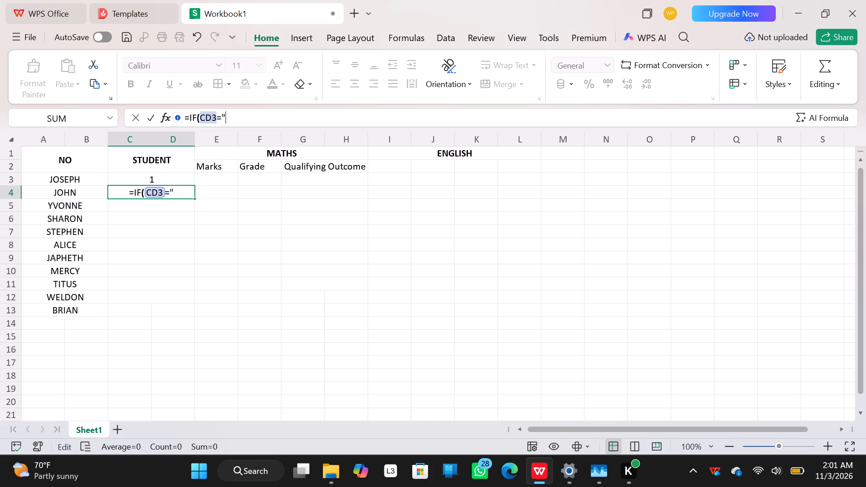
text(YES)
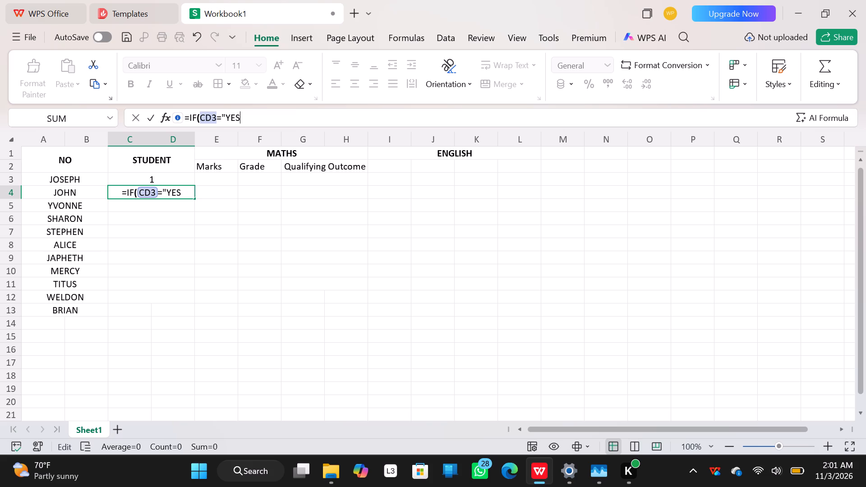
key(shift+quotedbl)
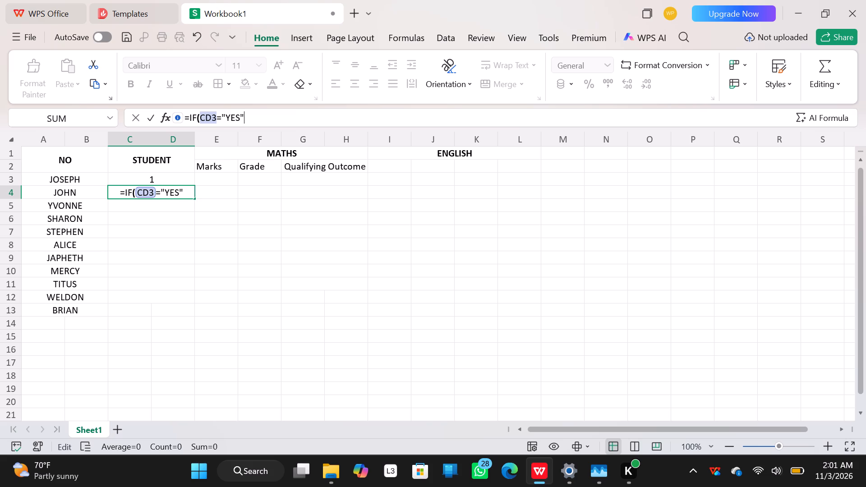
key(comma)
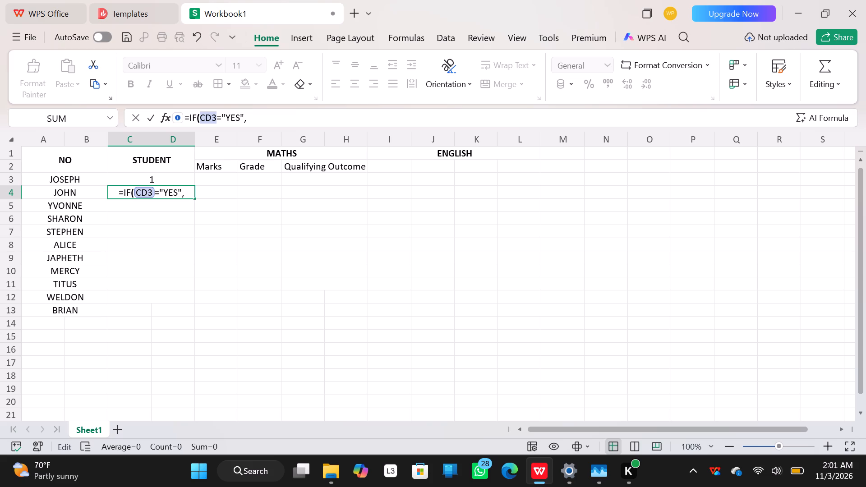
key(1)
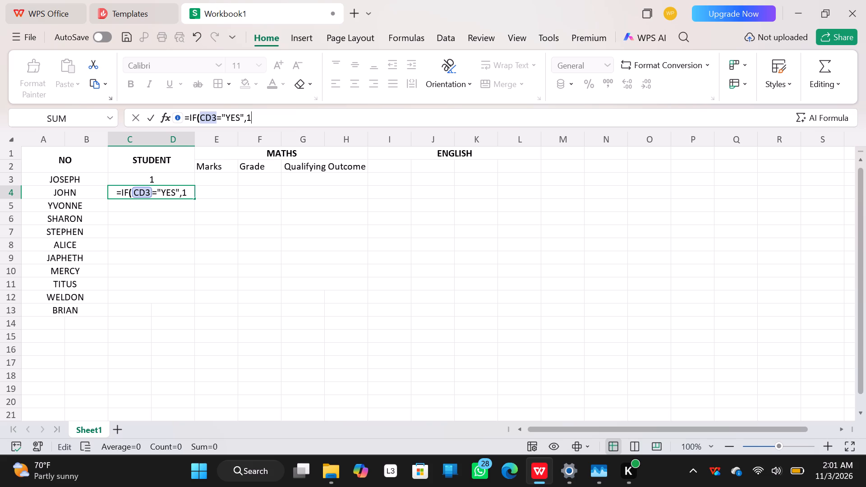
key(comma)
key(2)
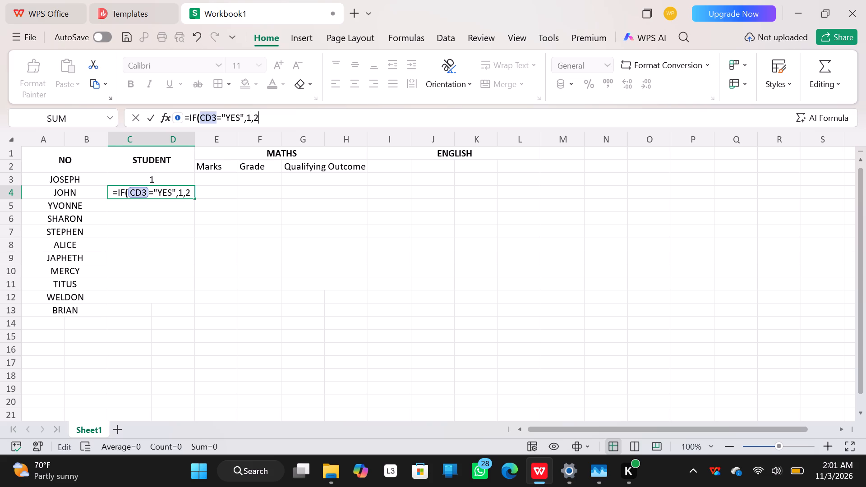
key(shift+parenright)
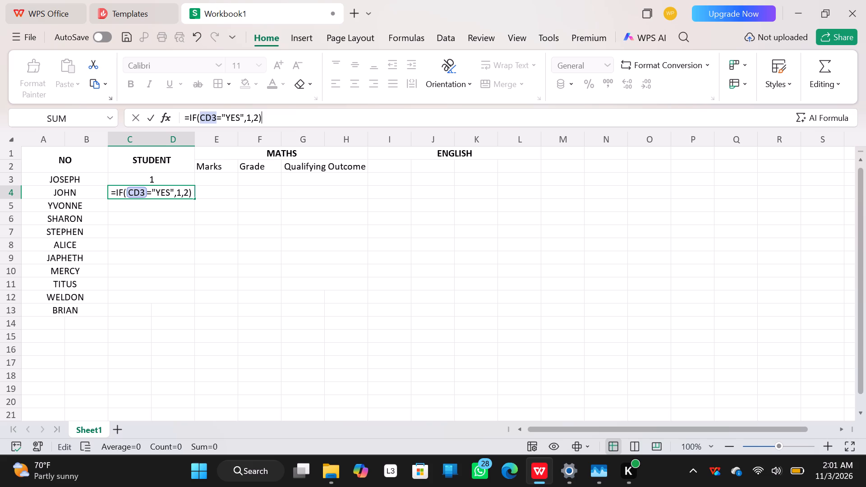
key(Return)
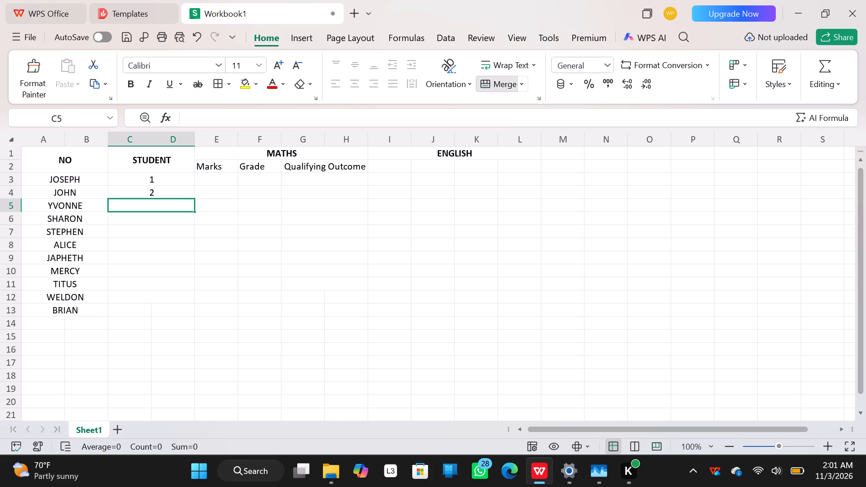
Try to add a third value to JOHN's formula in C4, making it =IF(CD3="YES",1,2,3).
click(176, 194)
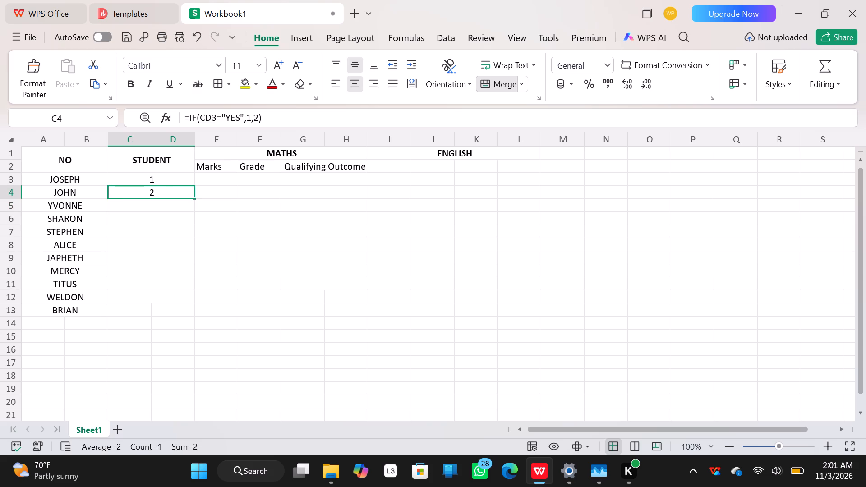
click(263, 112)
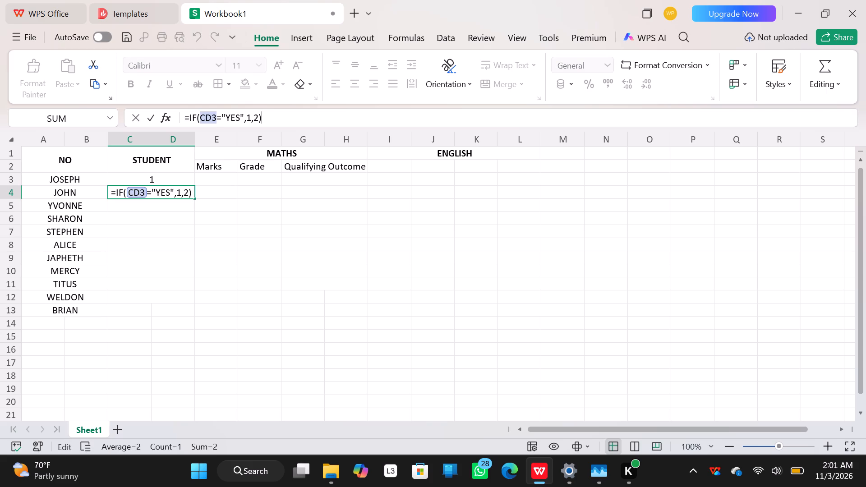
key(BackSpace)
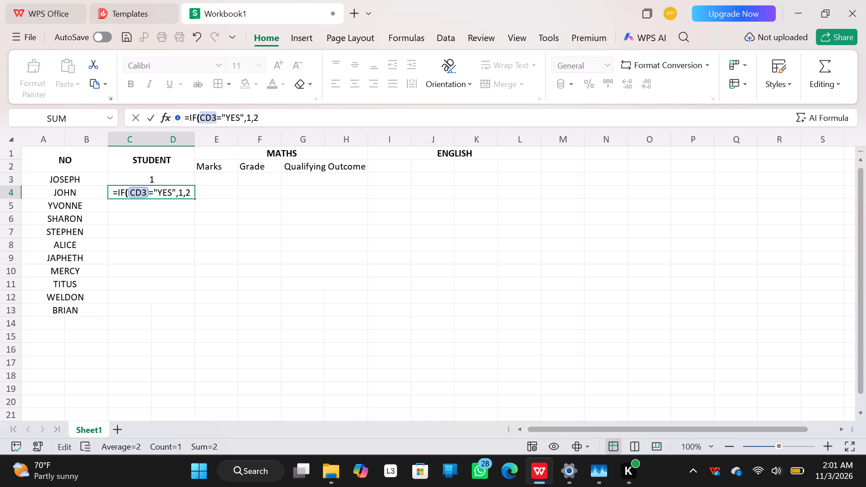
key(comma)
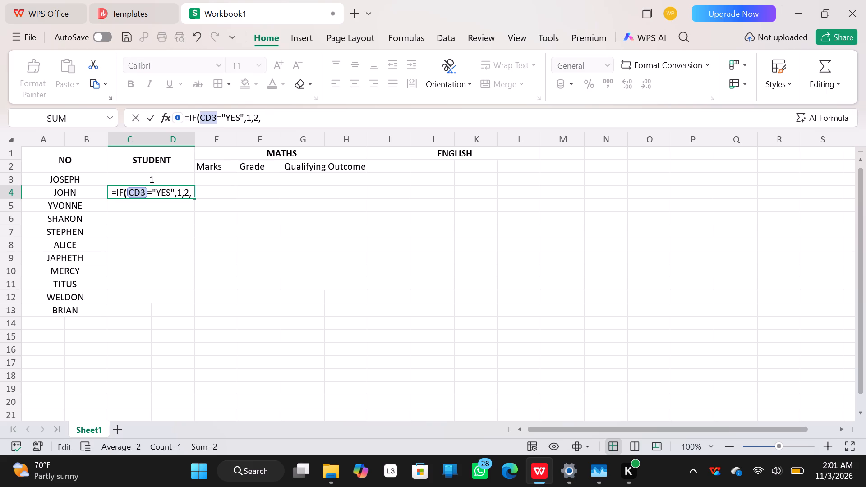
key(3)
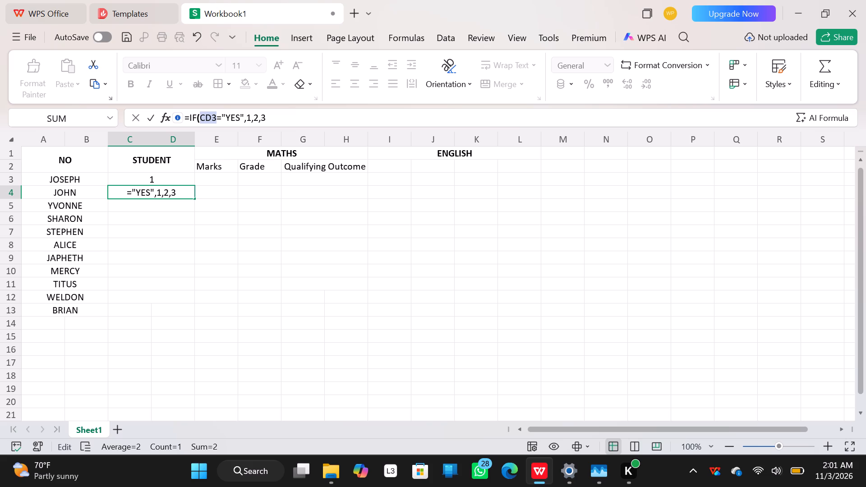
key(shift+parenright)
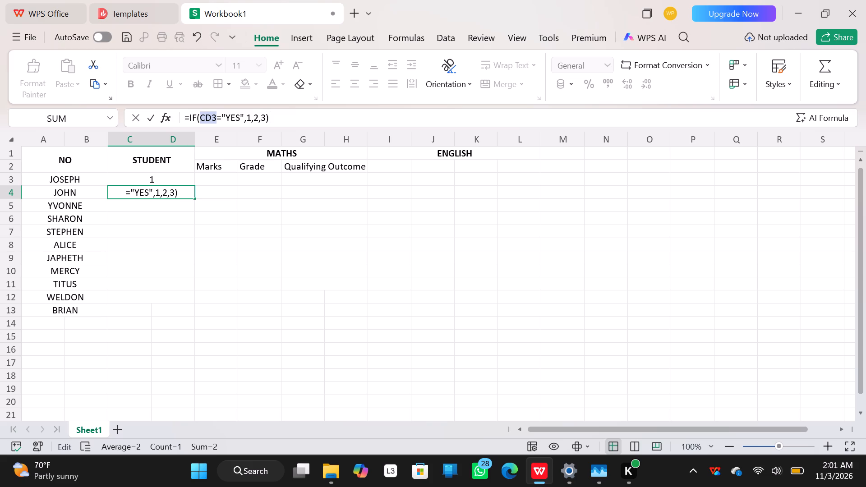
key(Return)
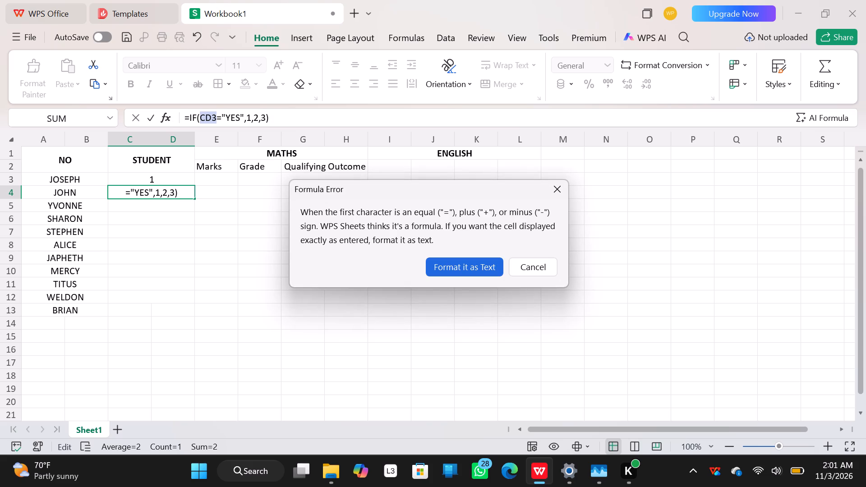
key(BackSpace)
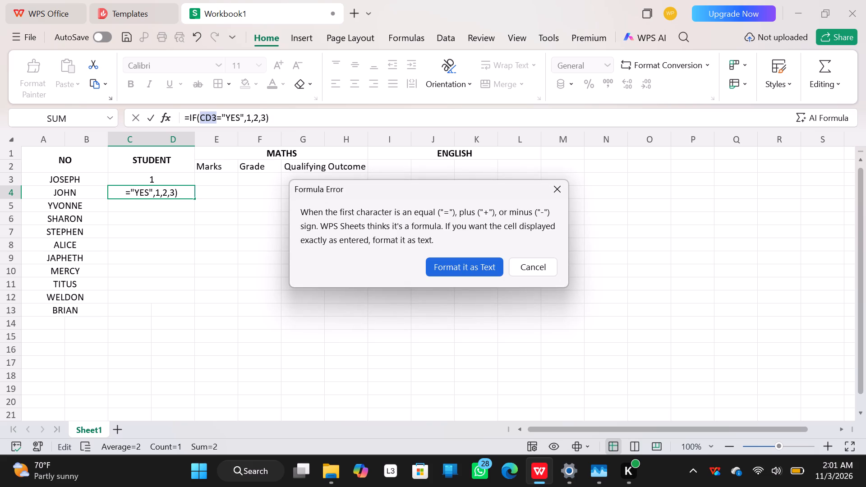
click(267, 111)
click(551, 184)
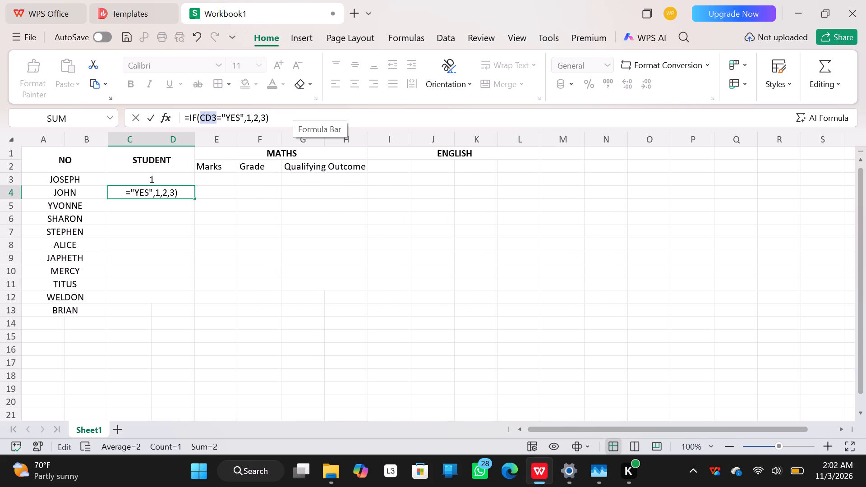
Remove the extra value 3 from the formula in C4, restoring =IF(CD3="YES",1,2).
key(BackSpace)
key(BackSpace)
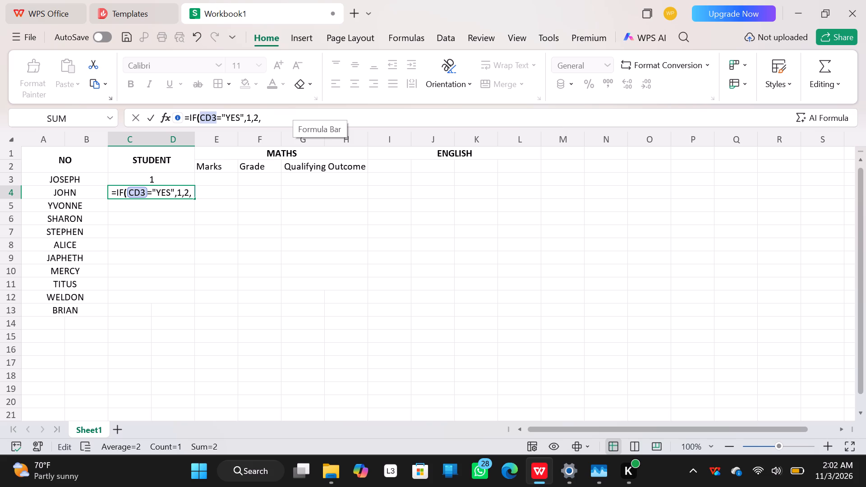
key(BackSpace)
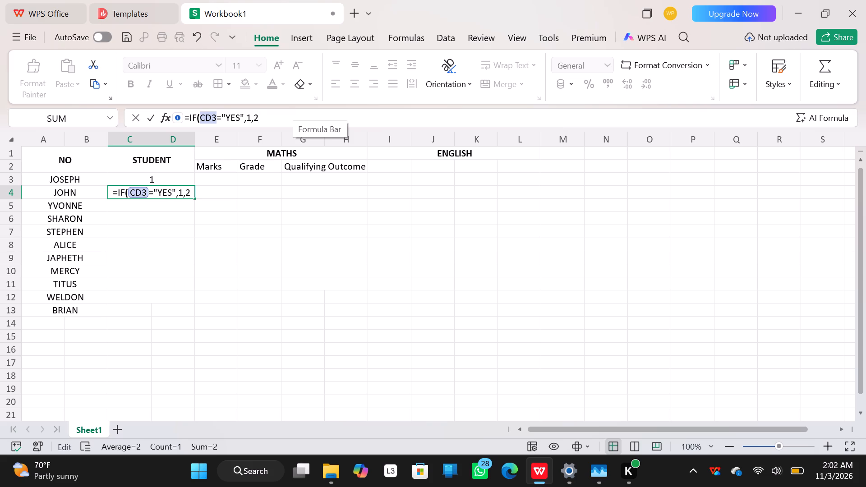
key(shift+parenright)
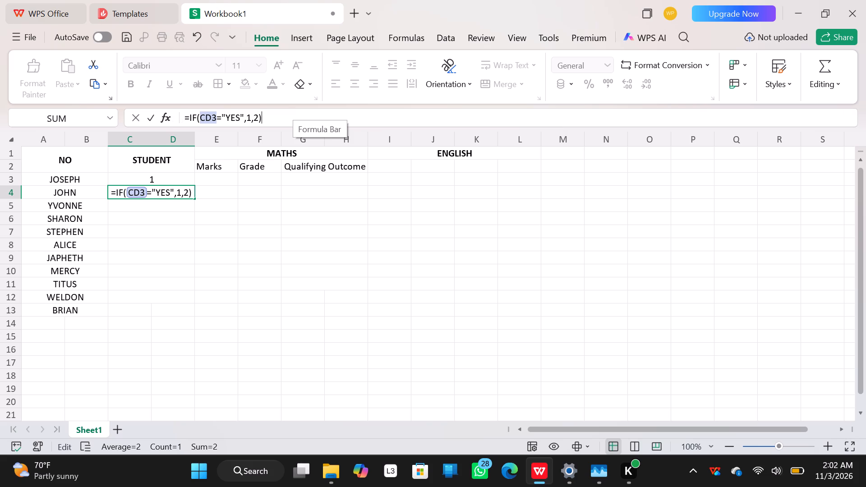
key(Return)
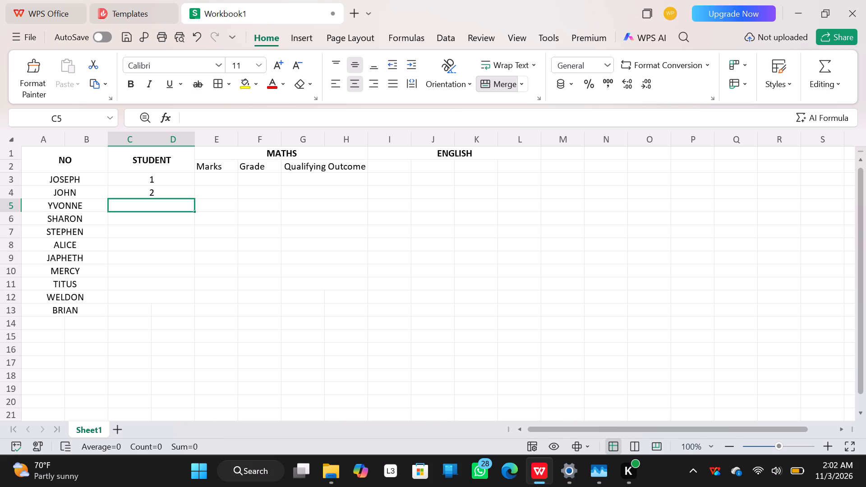
Try to enter the formula =IFS(CD4="YES",2,3) in cell C5 under the STUDENT heading, beside YVONNE.
click(169, 205)
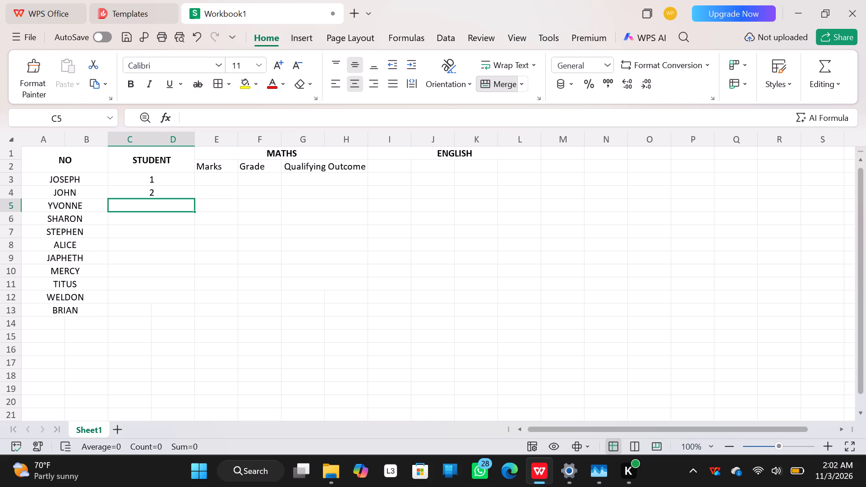
click(169, 205)
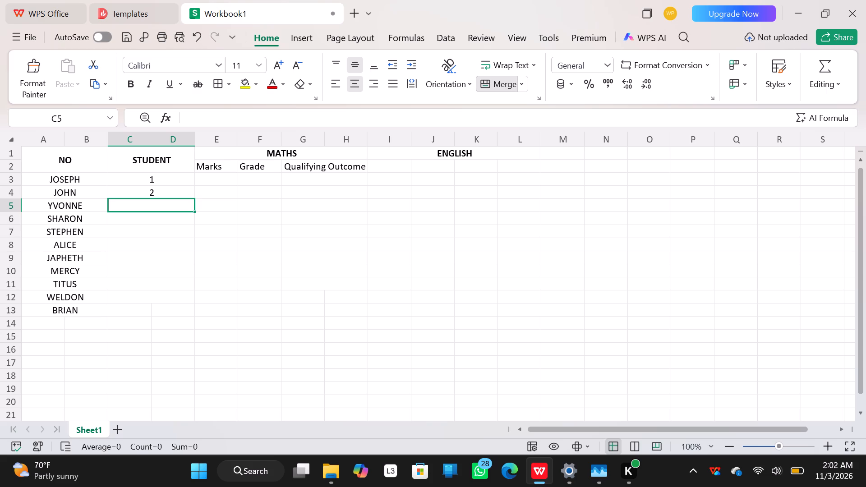
click(169, 205)
click(169, 205)
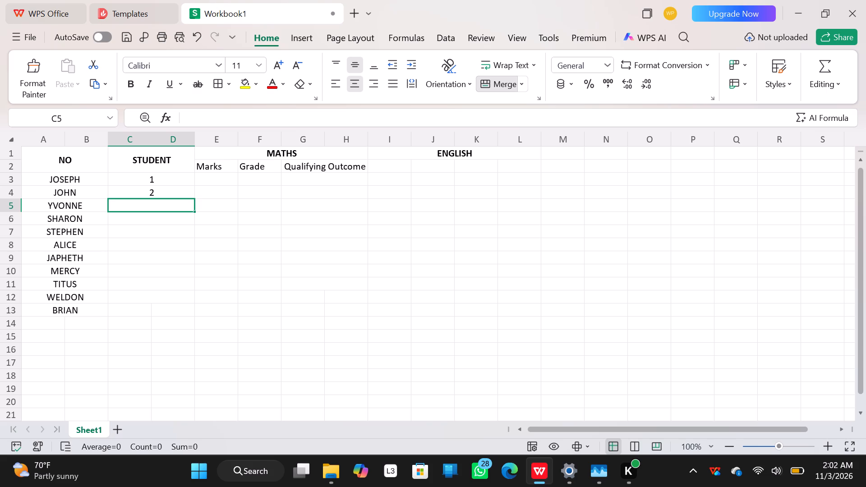
click(158, 205)
key(equal)
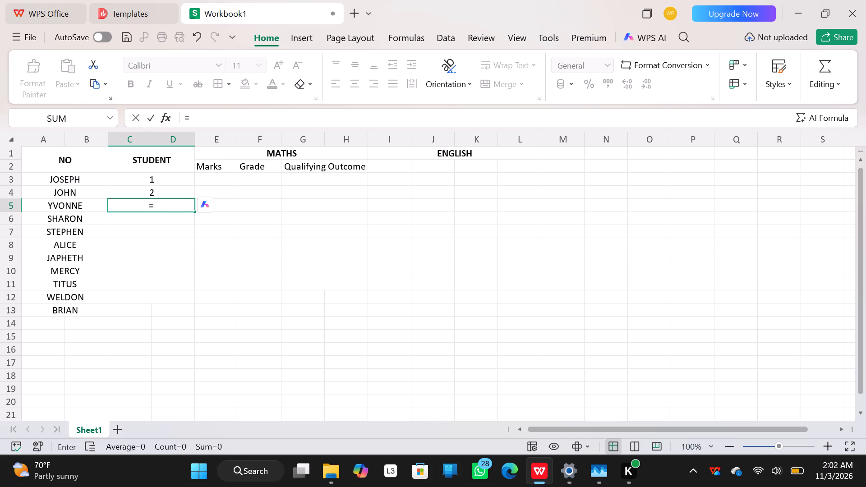
key(i)
text(FS)
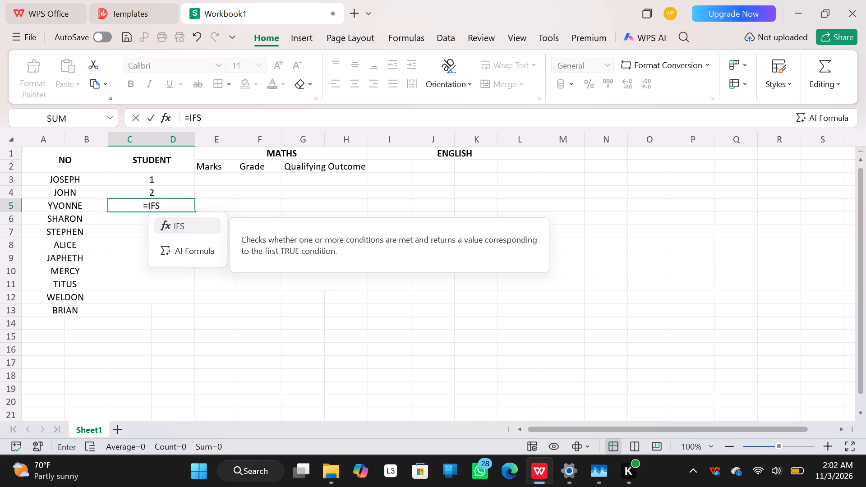
key(shift+parenleft)
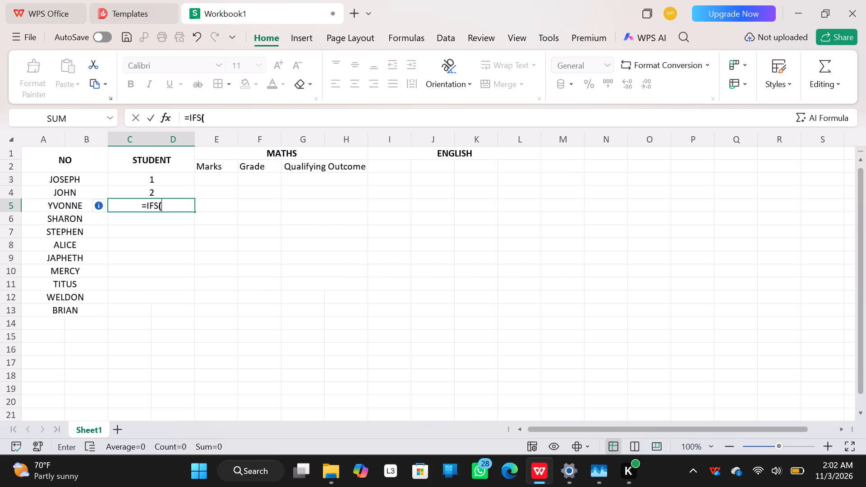
key(c)
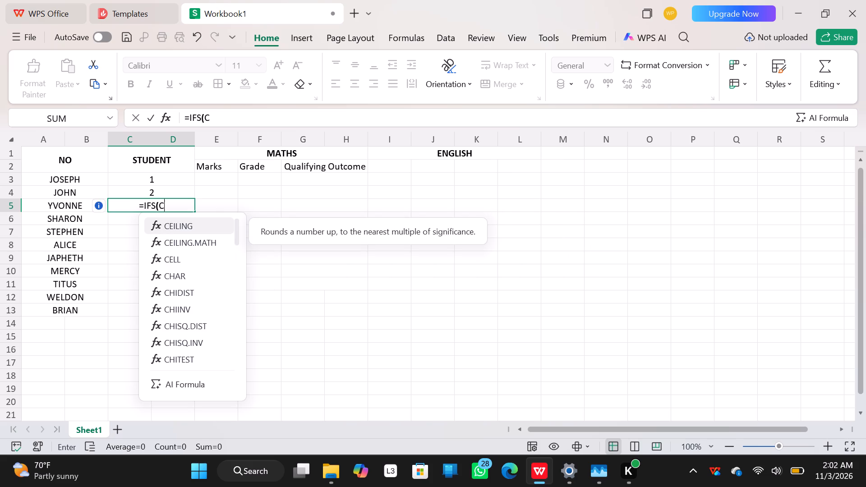
key(d)
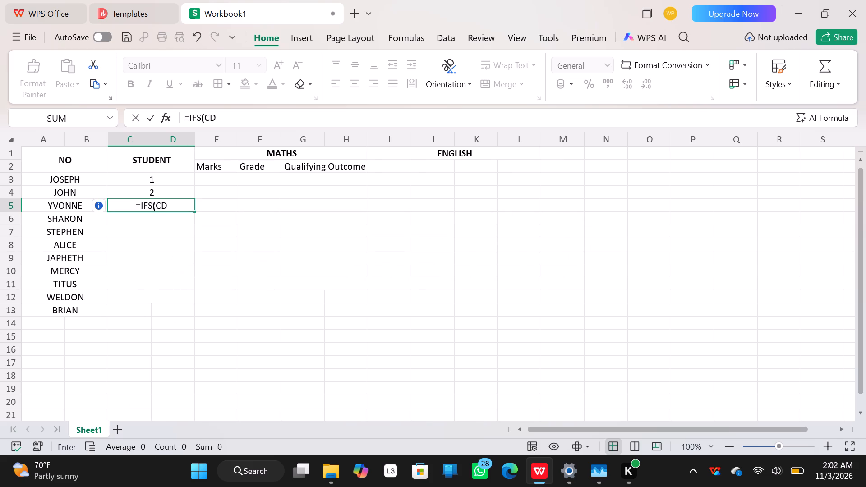
key(4)
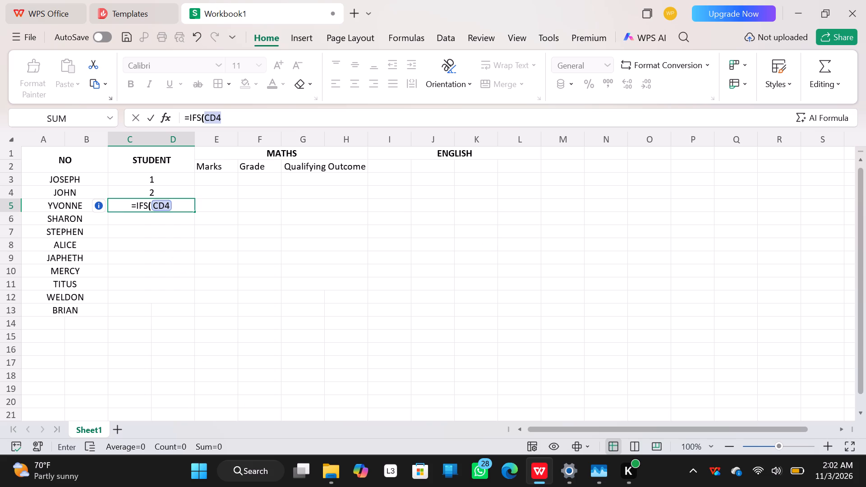
key(equal)
key(shift+quotedbl)
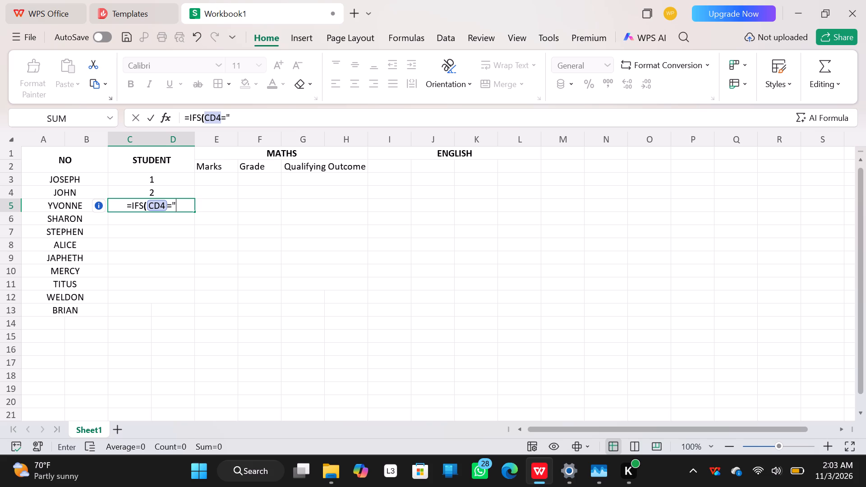
text(YES)
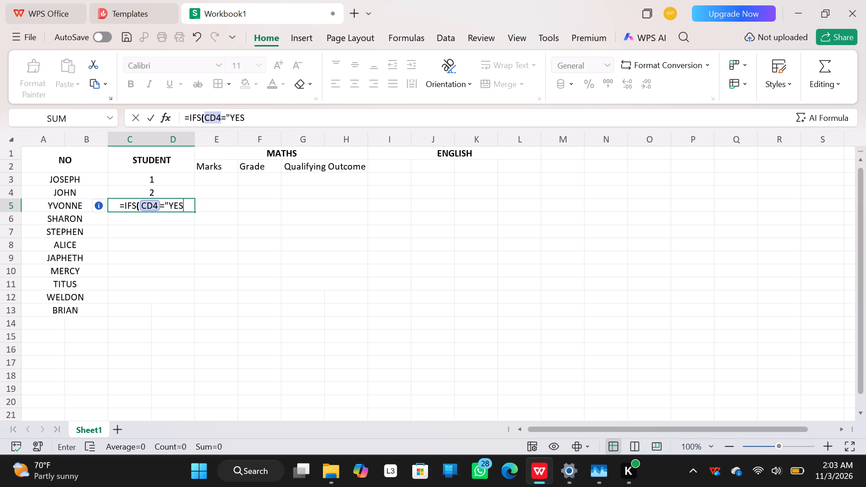
key(shift+quotedbl)
key(comma)
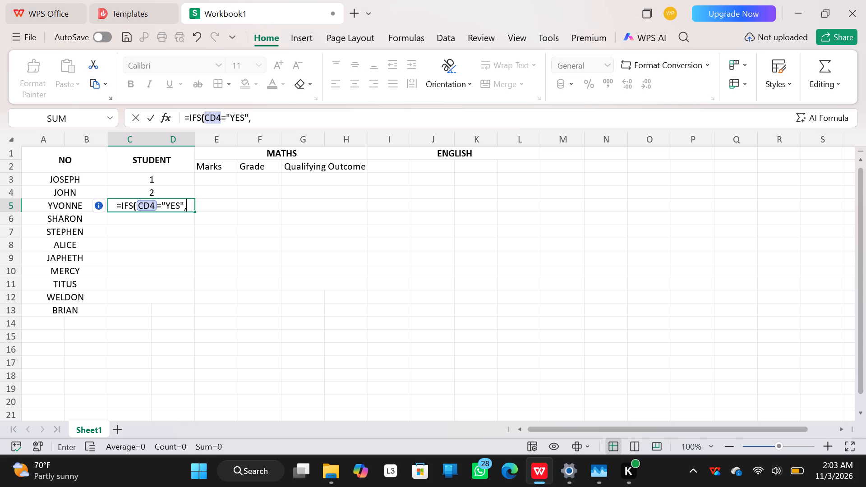
key(2)
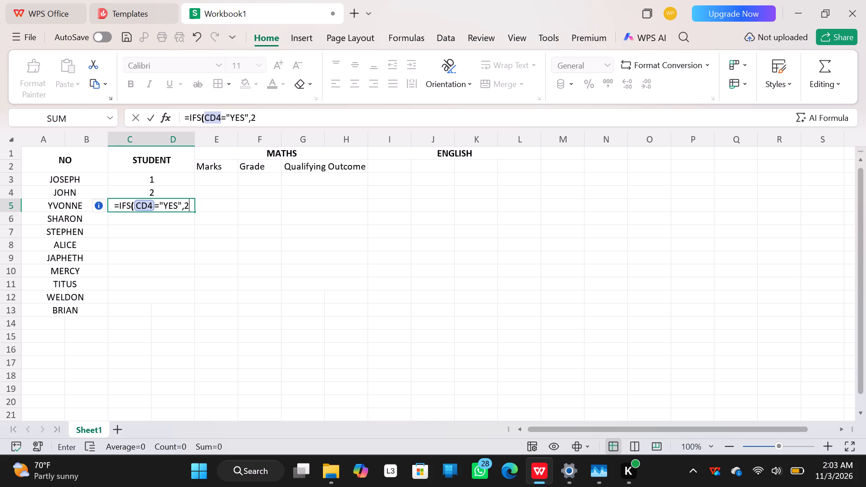
key(comma)
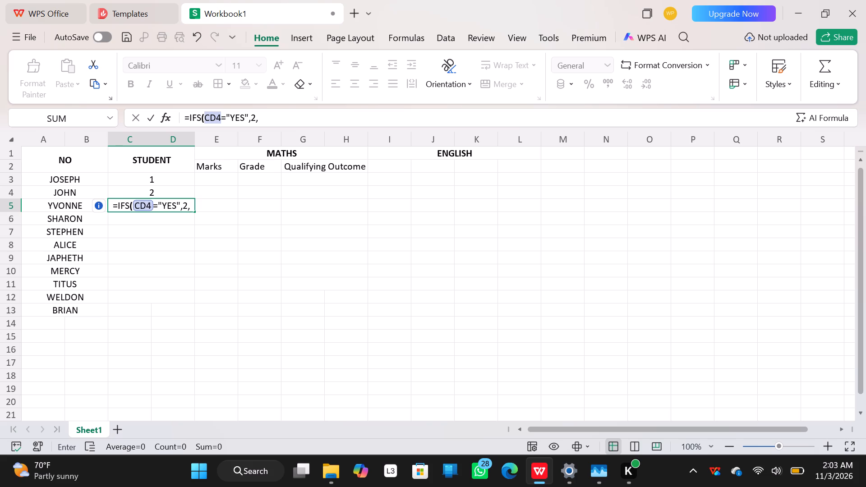
key(3)
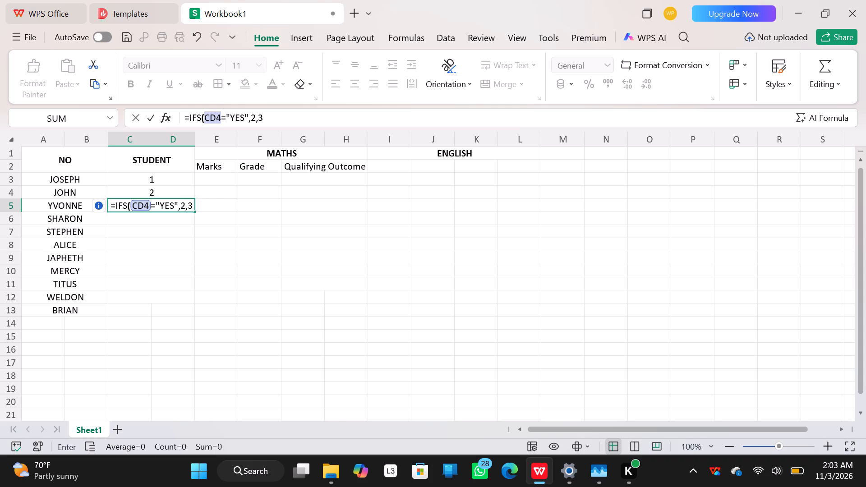
key(shift+parenright)
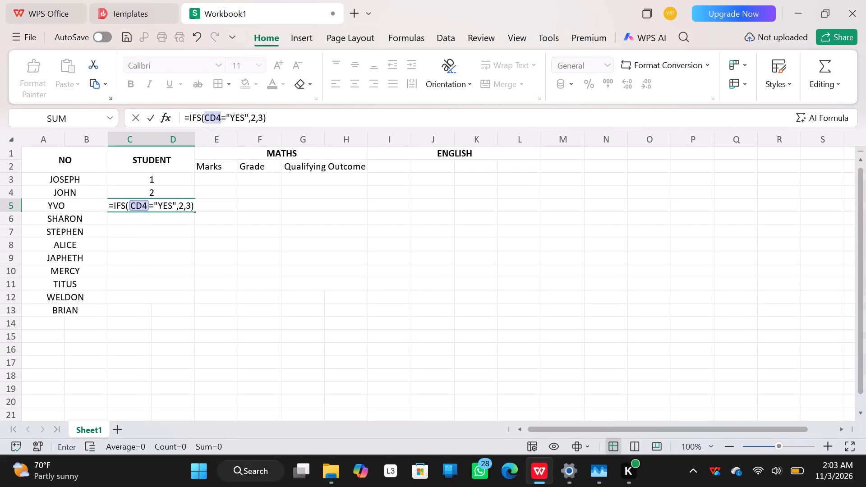
key(Return)
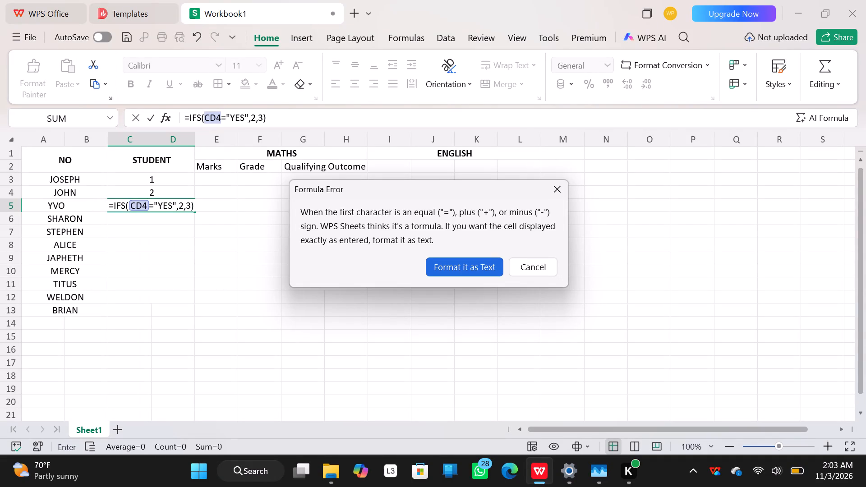
click(121, 200)
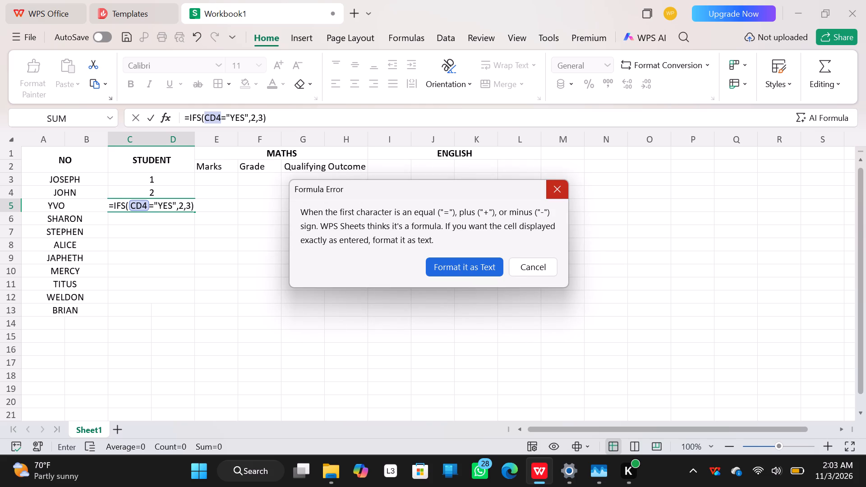
click(558, 193)
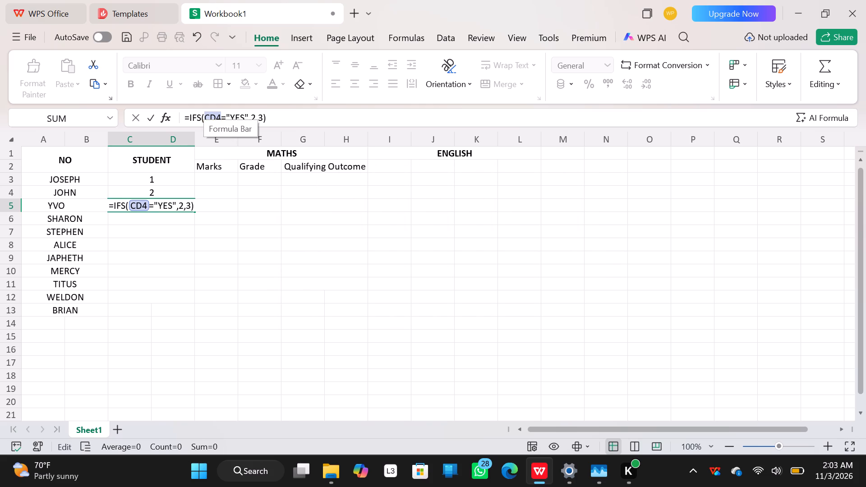
Change the function in YVONNE's C5 formula from IFS to IF, making it =IF(CD4="YES",2,3).
click(200, 115)
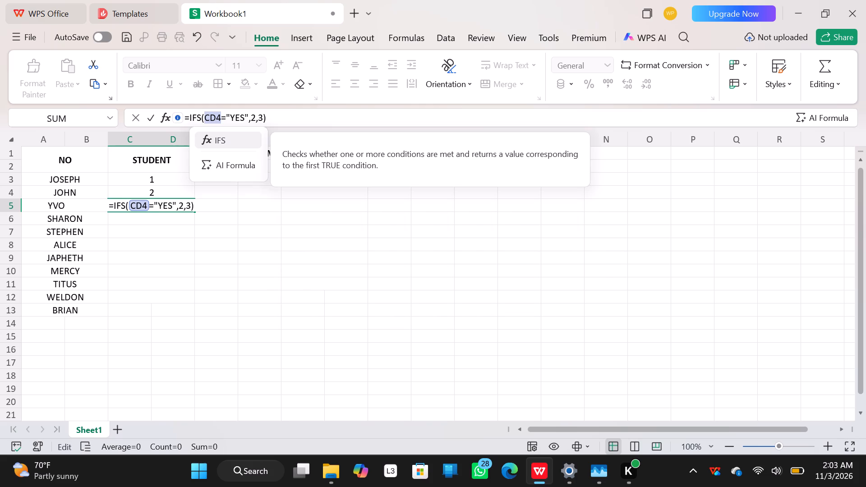
key(BackSpace)
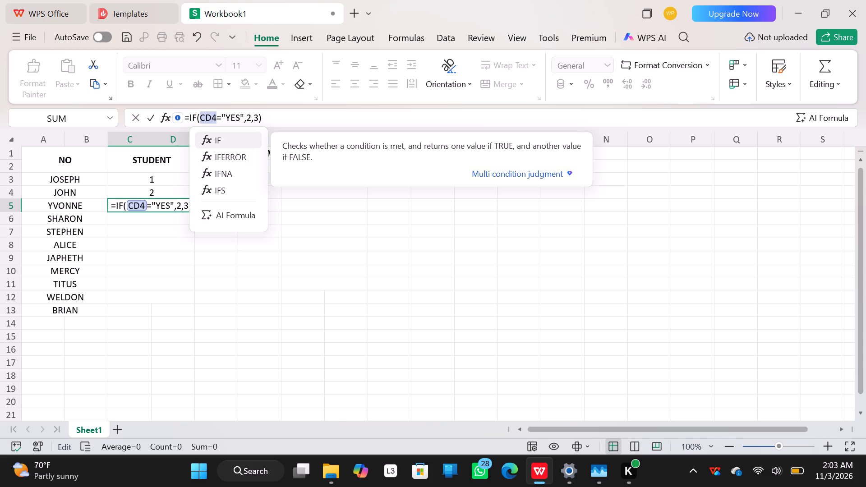
key(Return)
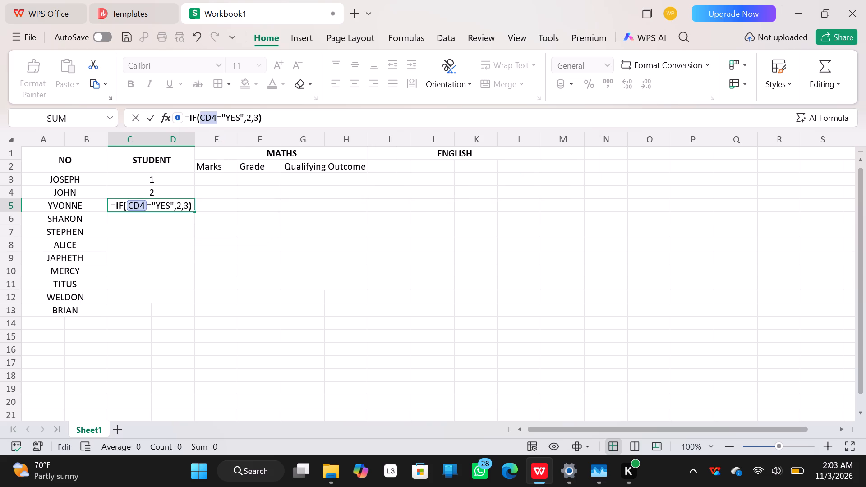
key(Return)
right_click(200, 115)
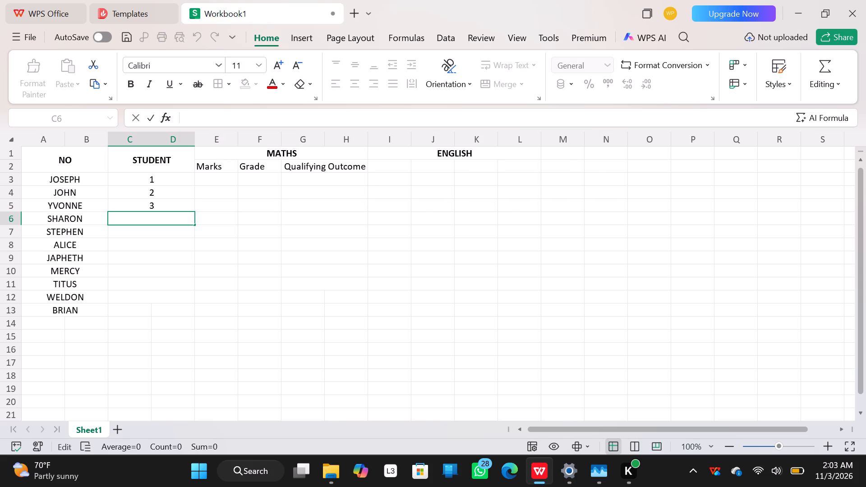
Enter the formula =IF(CD5="YES",3,4) in cell C6 under the STUDENT heading, beside SHARON.
click(156, 217)
key(equal)
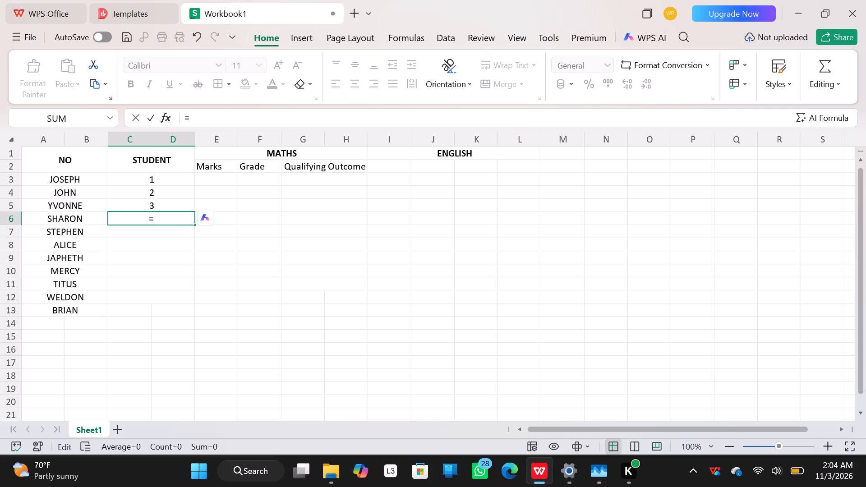
text(IF)
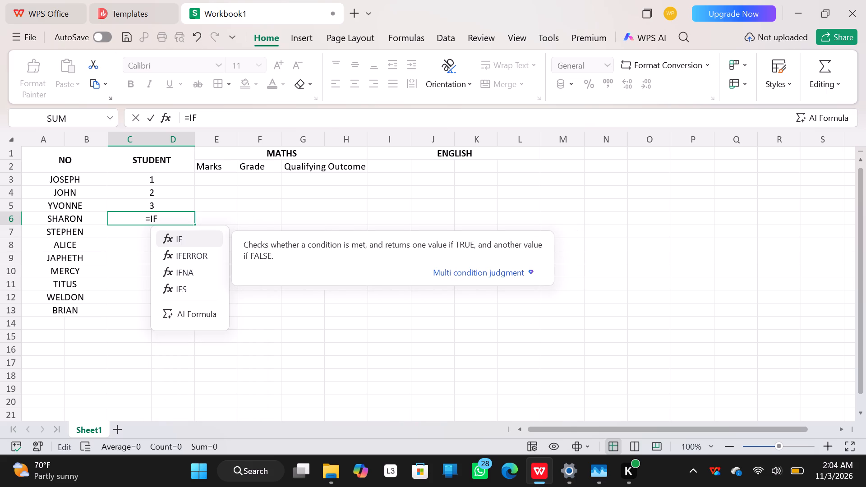
key(shift+parenleft)
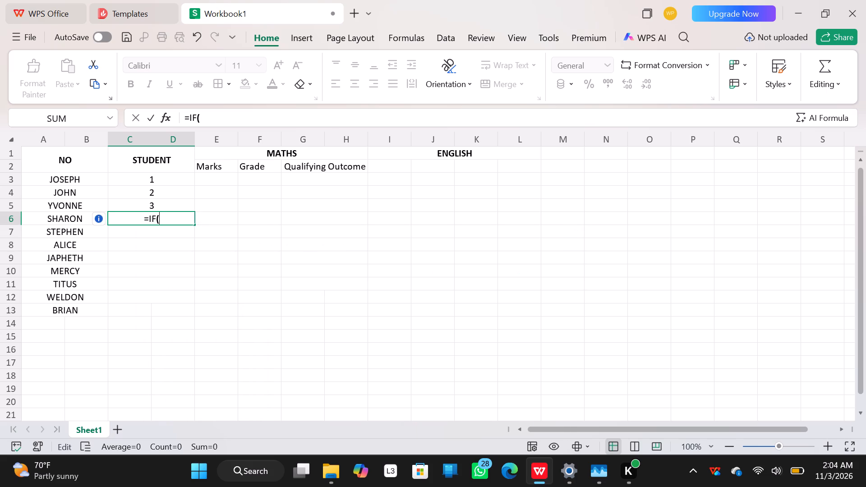
text(CD)
key(5)
text(=")
text(YES)
key(shift+quotedbl)
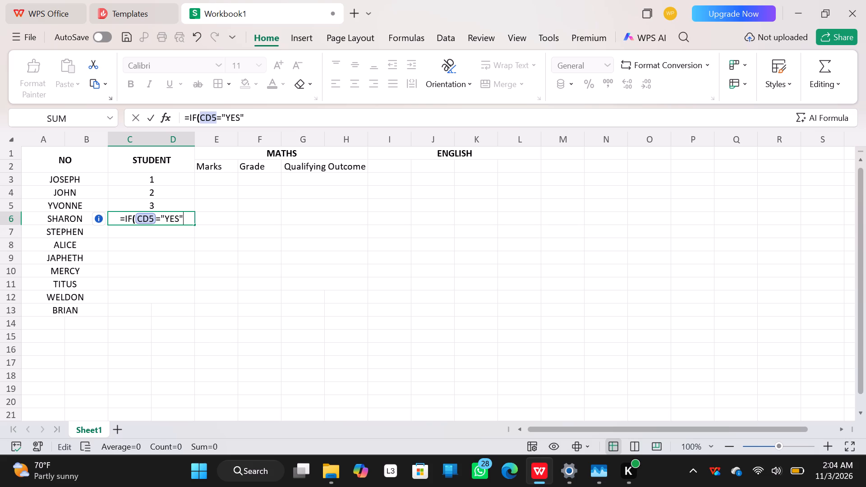
key(comma)
key(3)
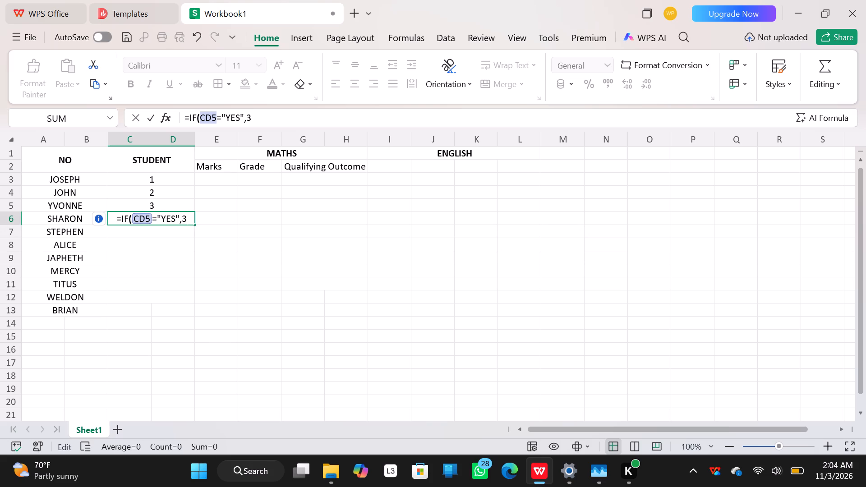
key(comma)
key(4)
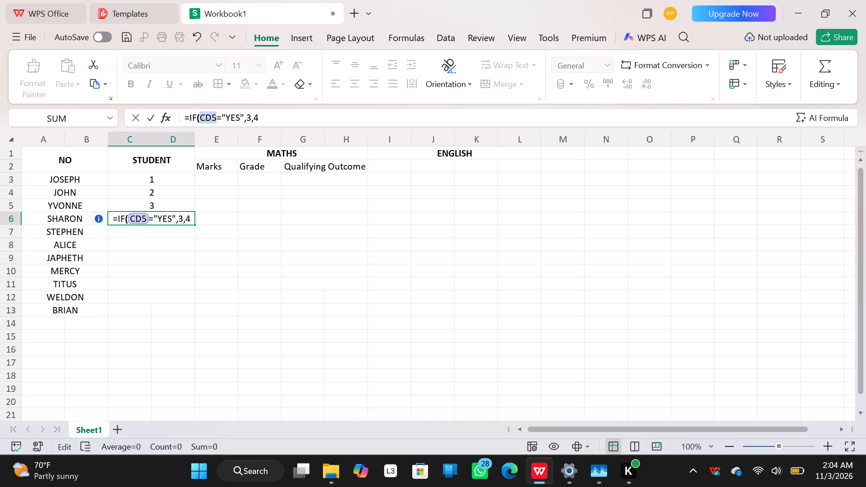
key(shift+parenright)
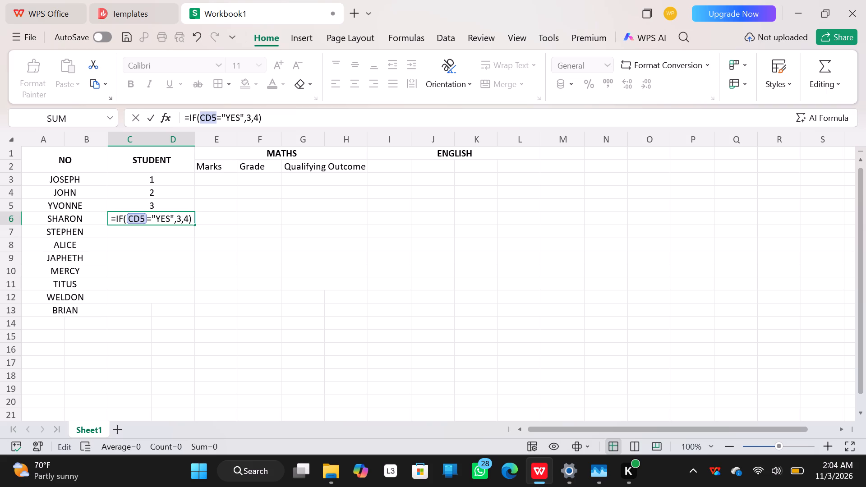
key(Return)
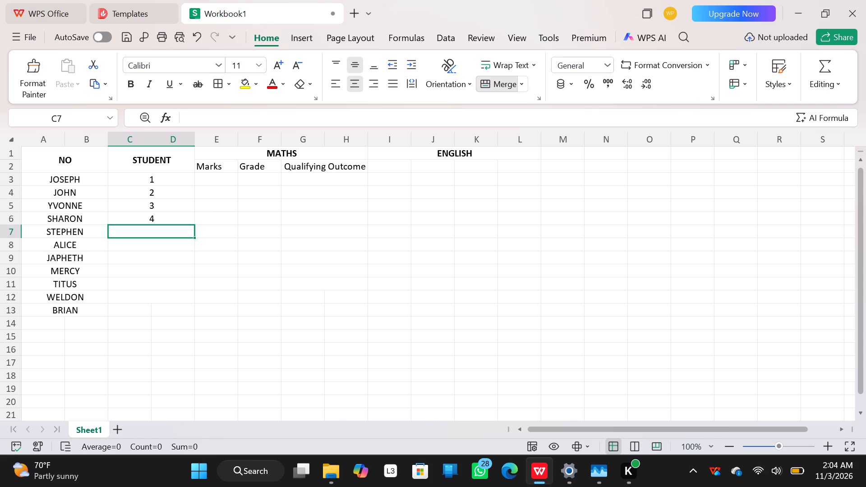
Enter the formula =IF(CD6="YES",4,5) in cell C7 under the STUDENT heading, beside STEPHEN.
click(139, 234)
key(equal)
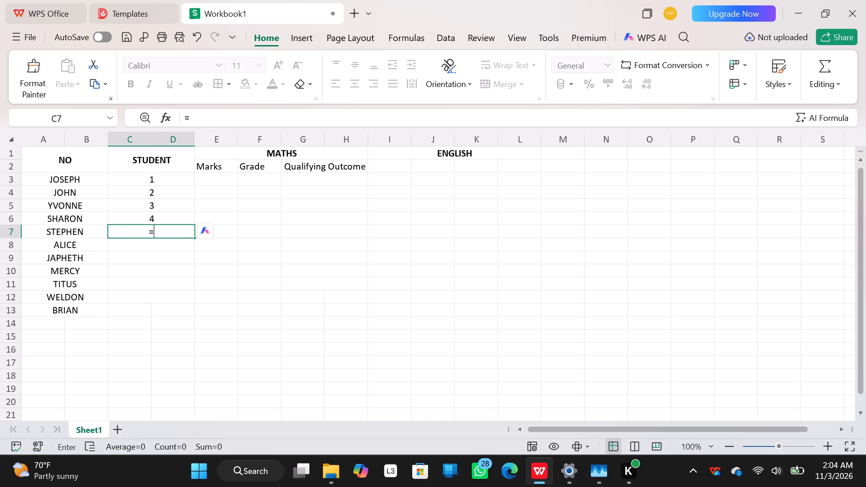
text(IF)
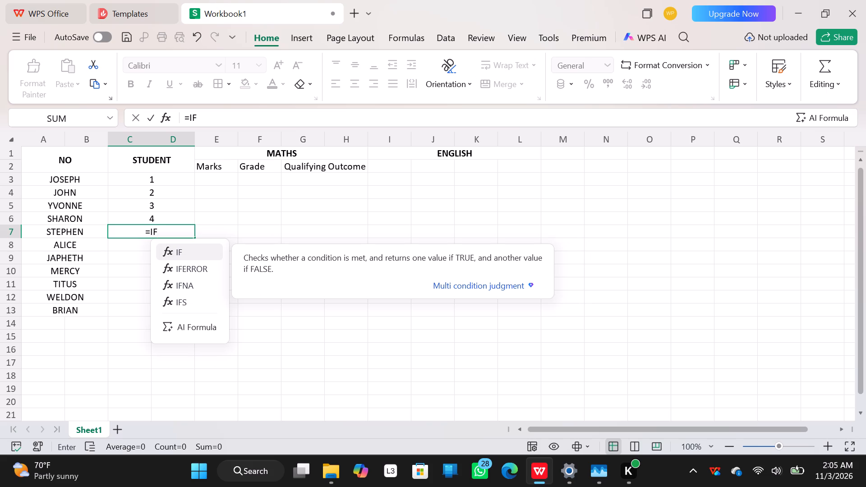
key(shift+parenleft)
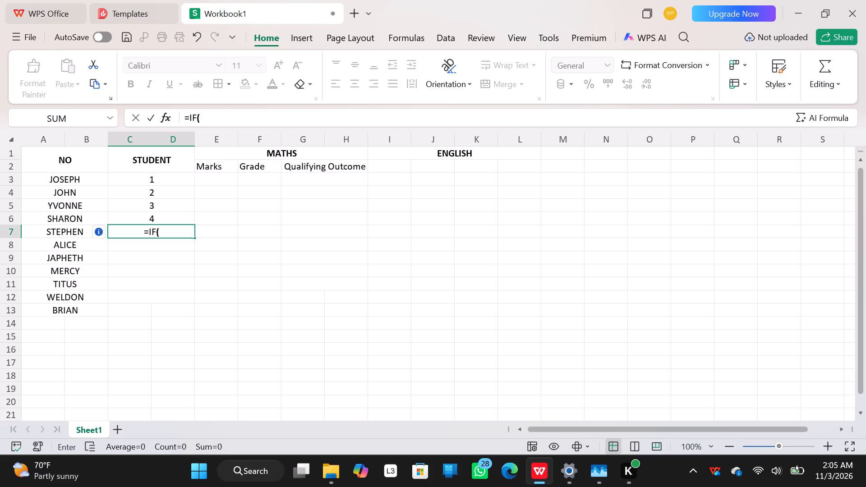
text(CD)
key(6)
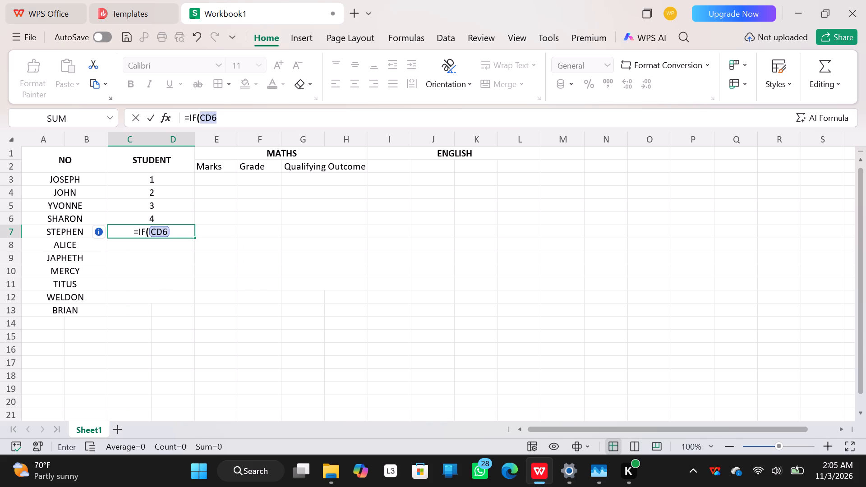
key(shift+quotedbl)
key(BackSpace)
key(equal)
key(shift+quotedbl)
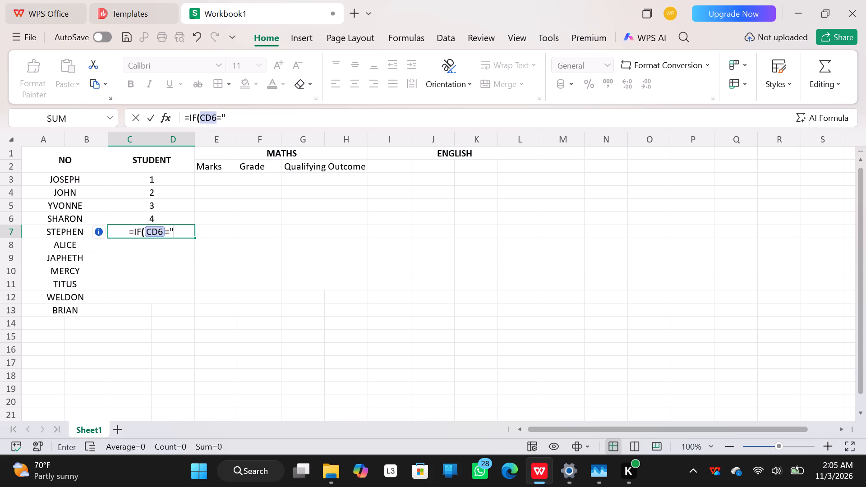
text(YES)
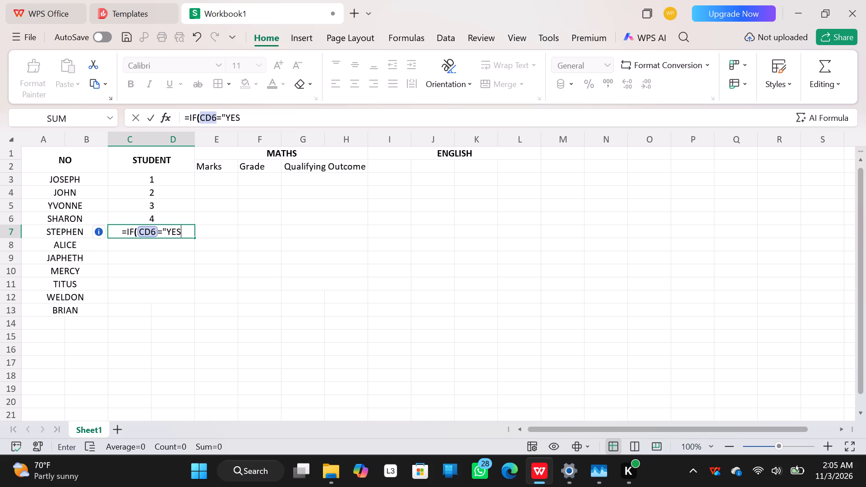
key(shift+quotedbl)
key(comma)
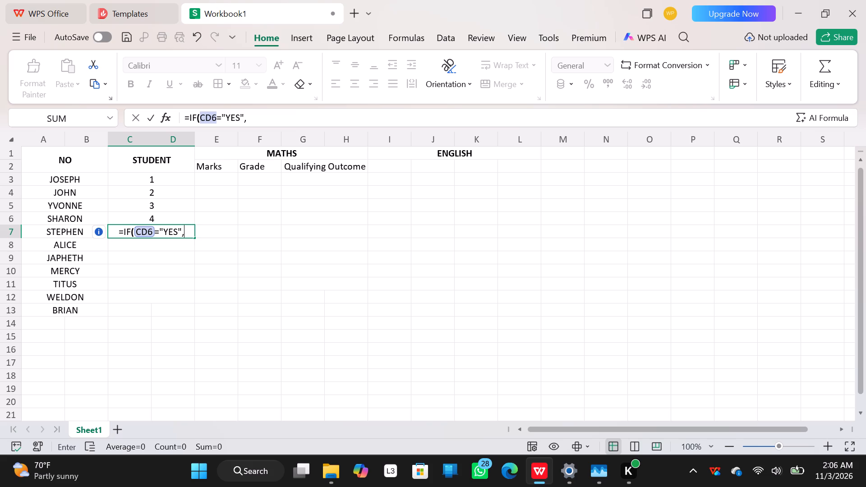
key(4)
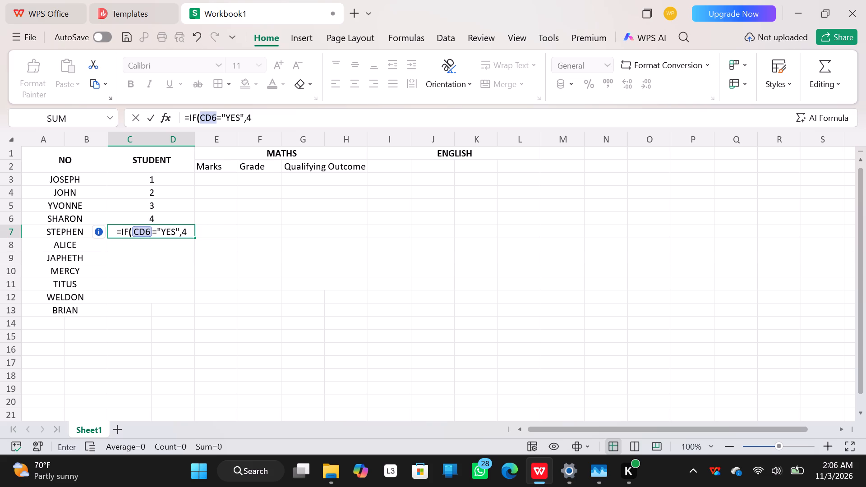
key(comma)
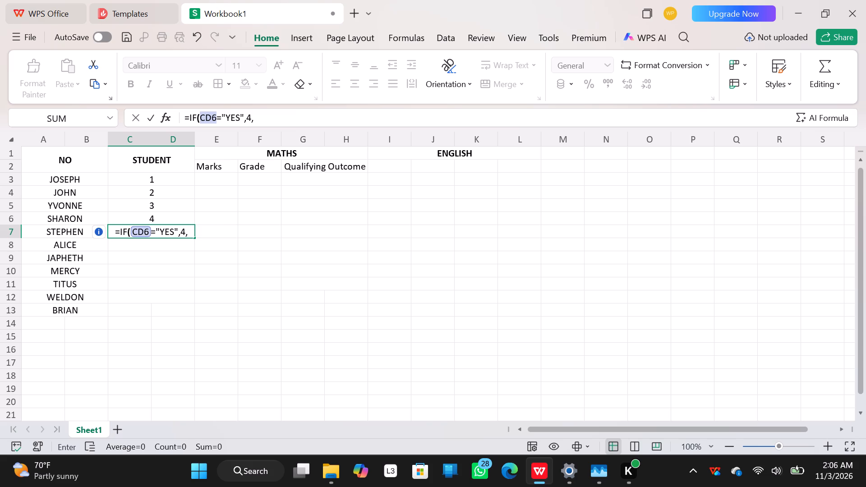
key(5)
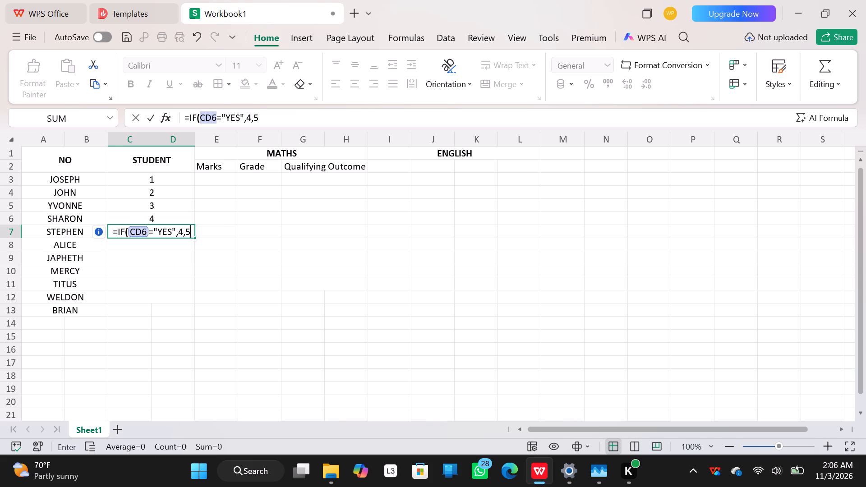
key(shift+parenright)
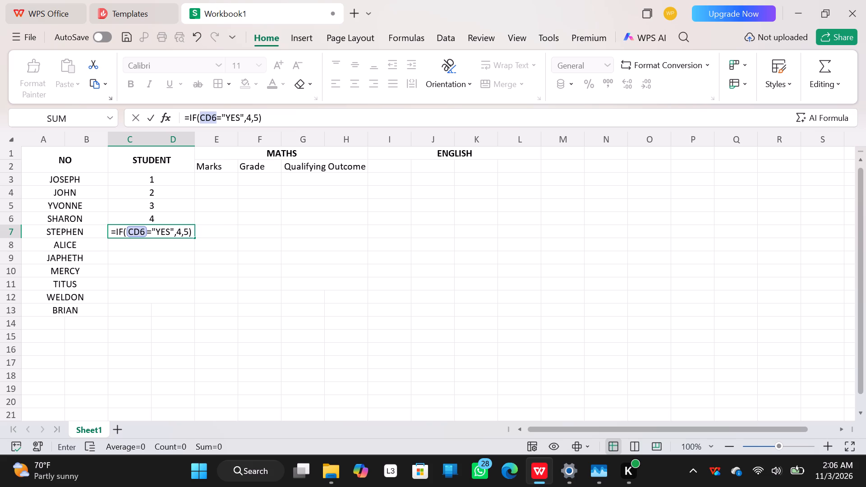
key(Return)
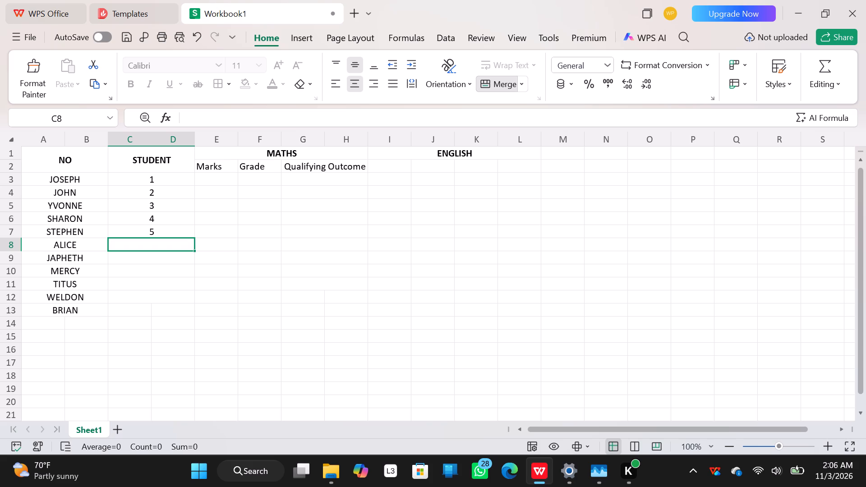
Enter the formula =IF(CD7="YES",5,6) in cell C8 under the STUDENT heading, beside ALICE.
click(160, 248)
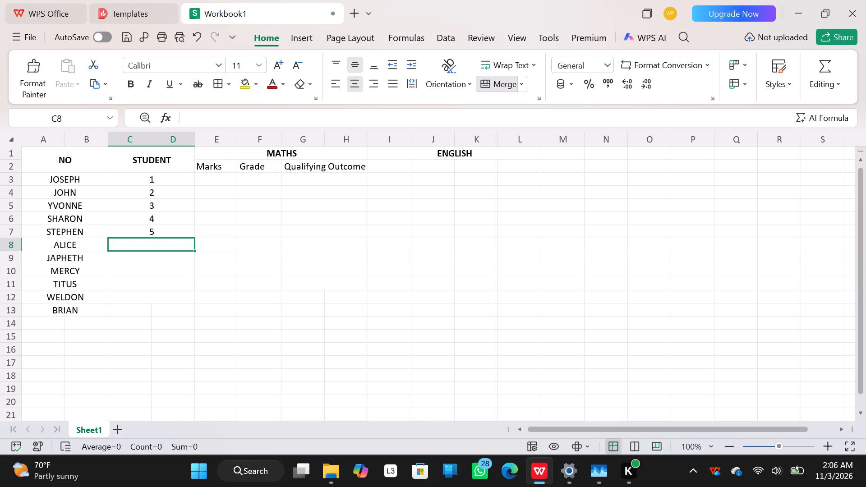
click(156, 248)
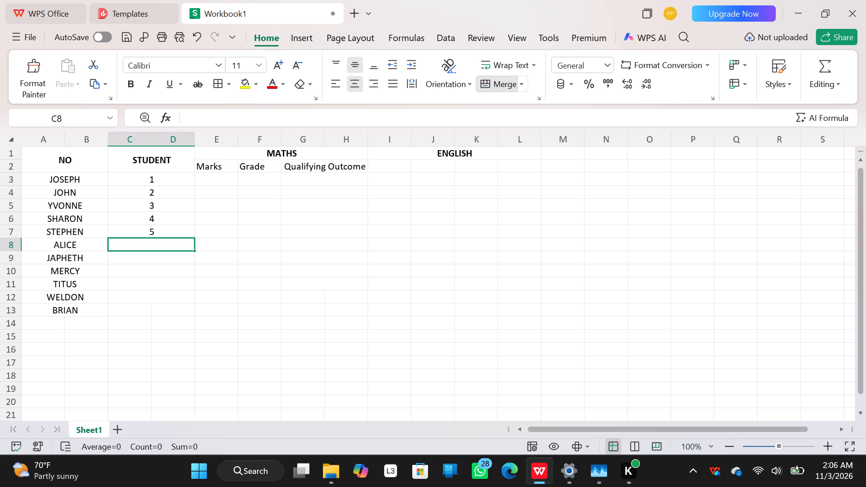
click(161, 244)
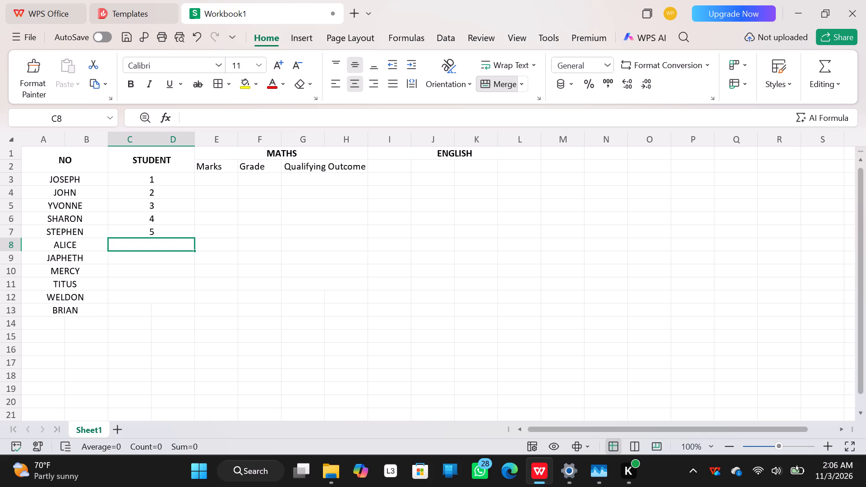
click(161, 244)
key(equal)
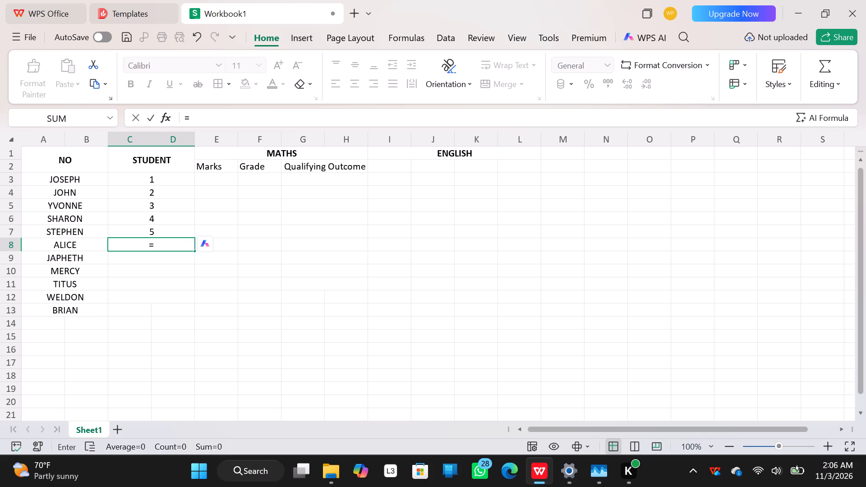
text(IF)
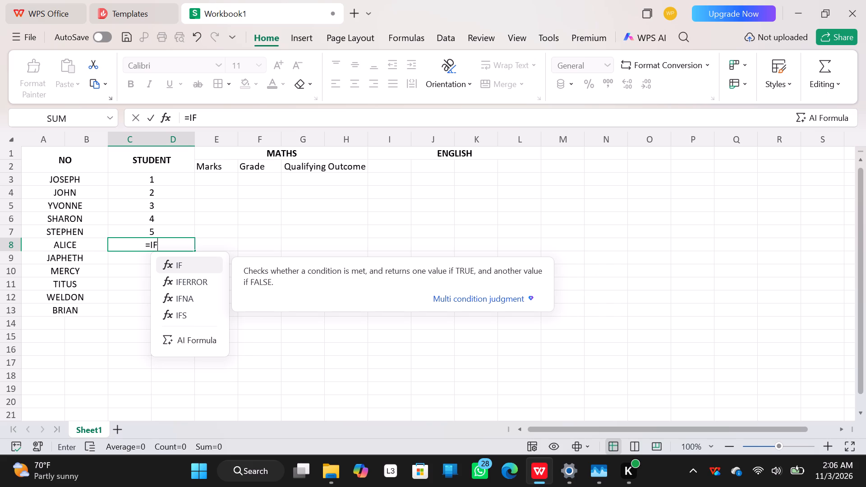
key(shift+parenleft)
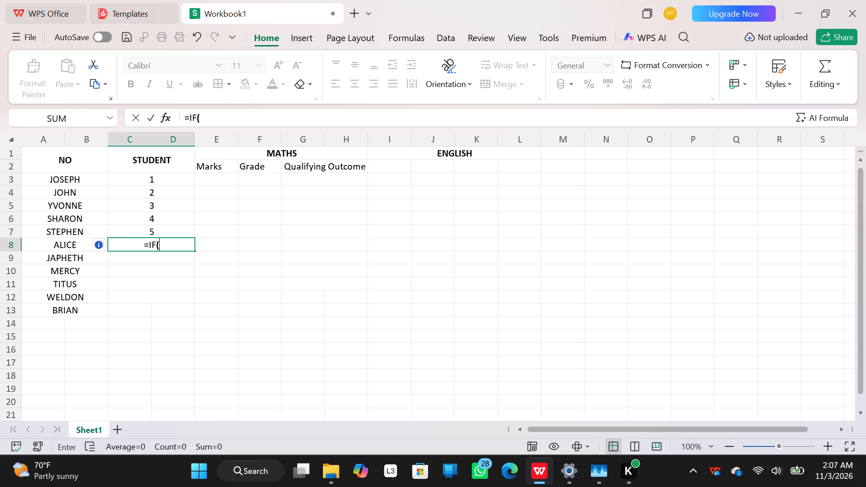
click(168, 242)
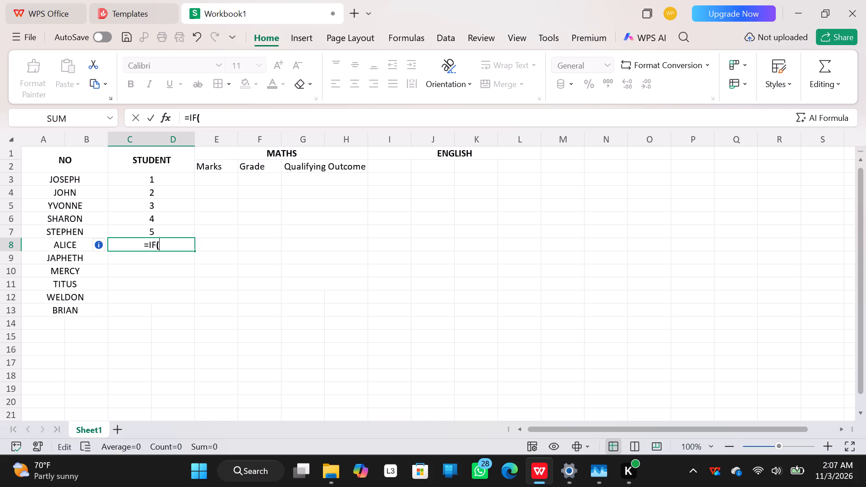
text(CD)
key(7)
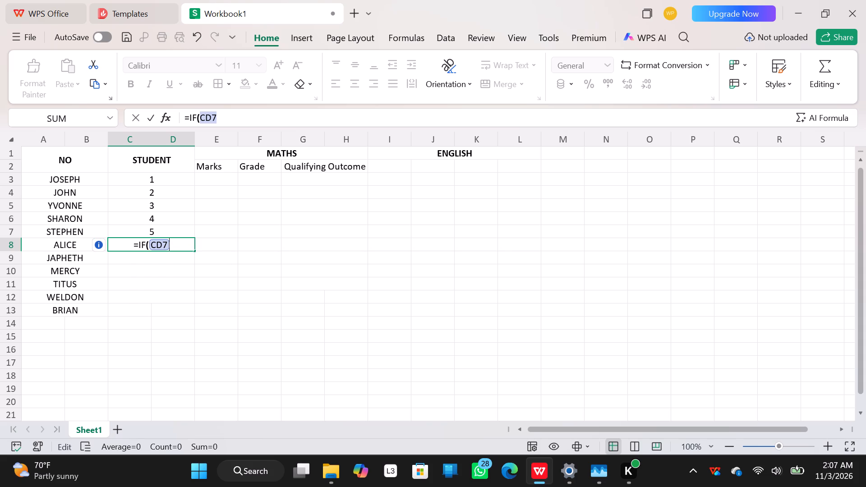
key(equal)
key(shift+quotedbl)
text(YES)
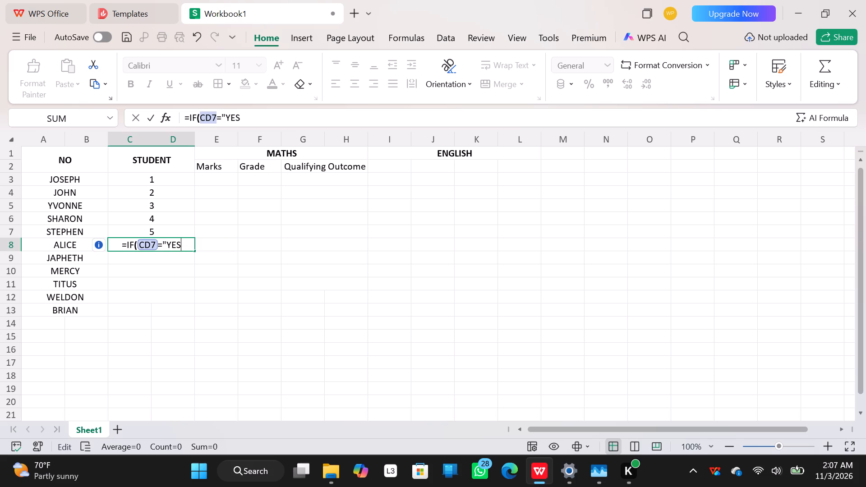
key(shift+quotedbl)
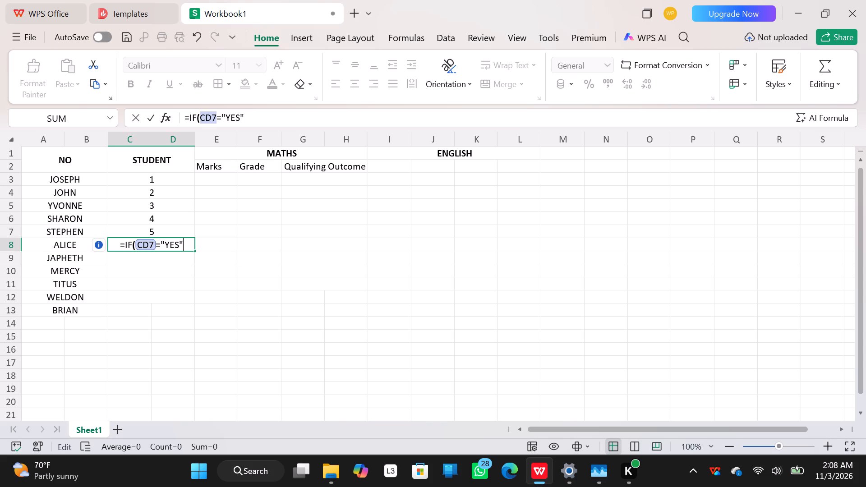
key(comma)
key(5)
key(comma)
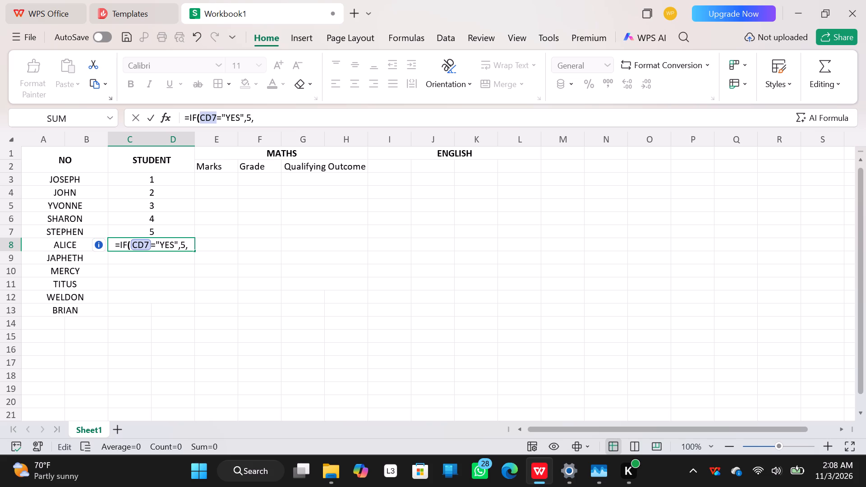
key(6)
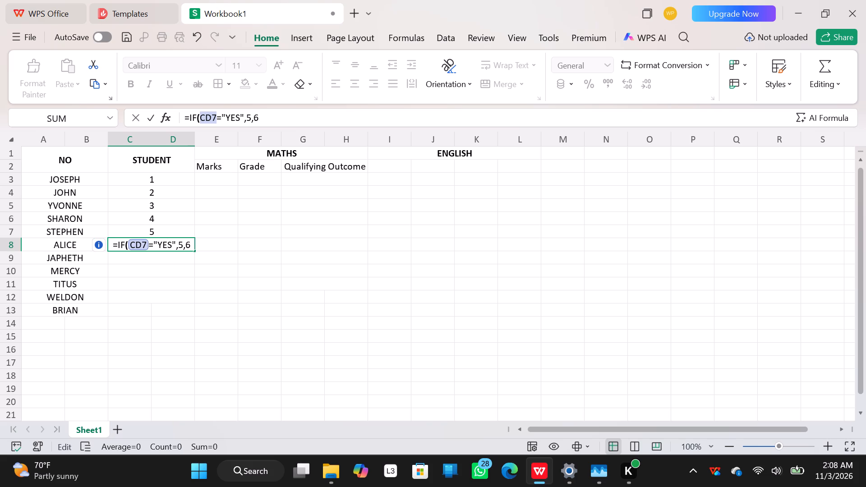
key(shift+parenright)
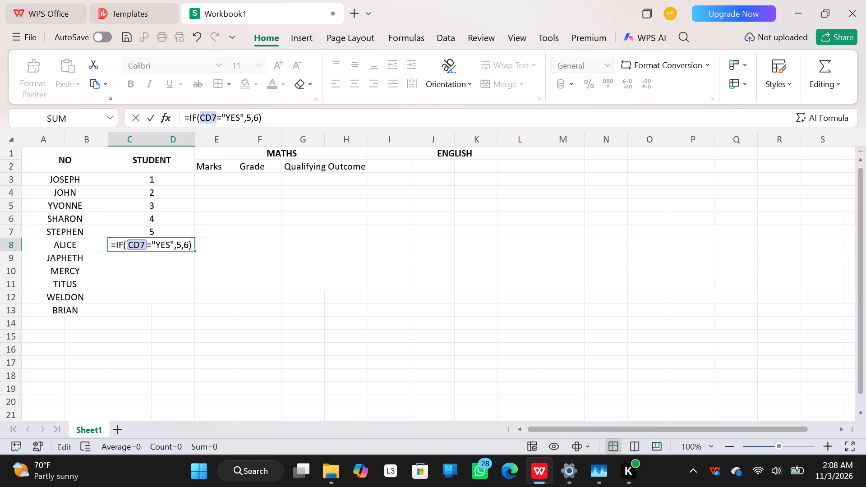
key(Return)
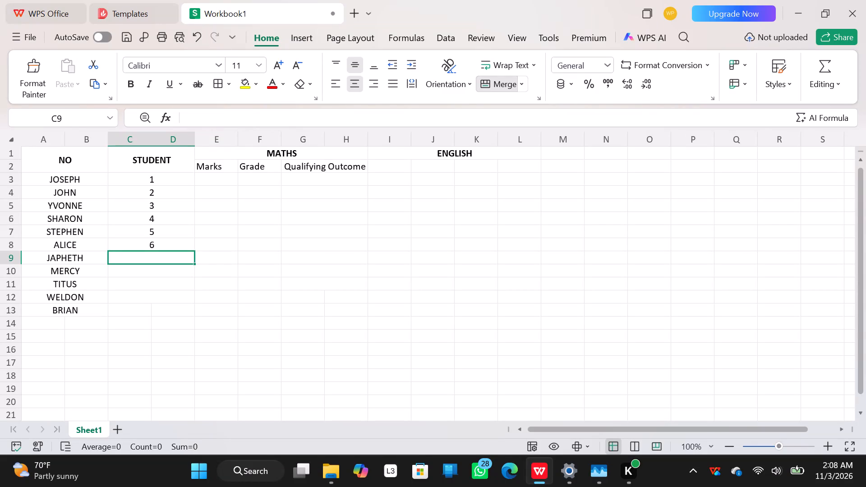
Enter an IF formula with the condition CD8="YES" in cell C9 under the STUDENT heading, beside JAPHETH.
click(153, 255)
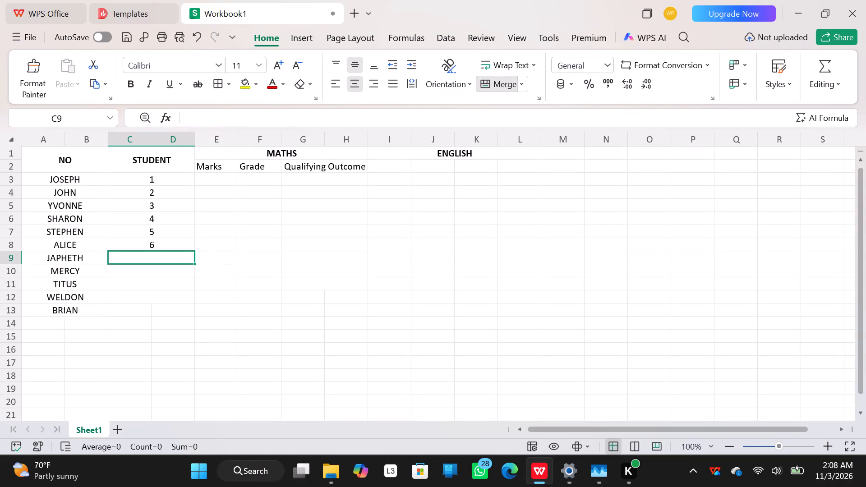
click(153, 255)
key(shift+plus)
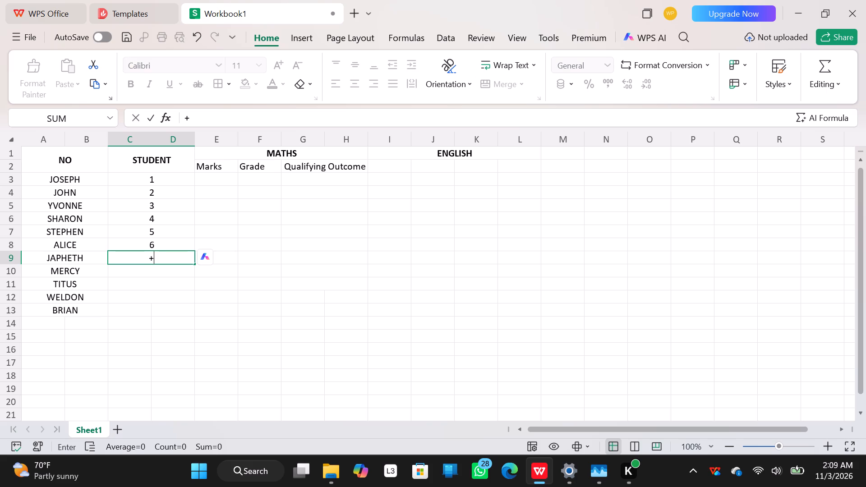
key(BackSpace)
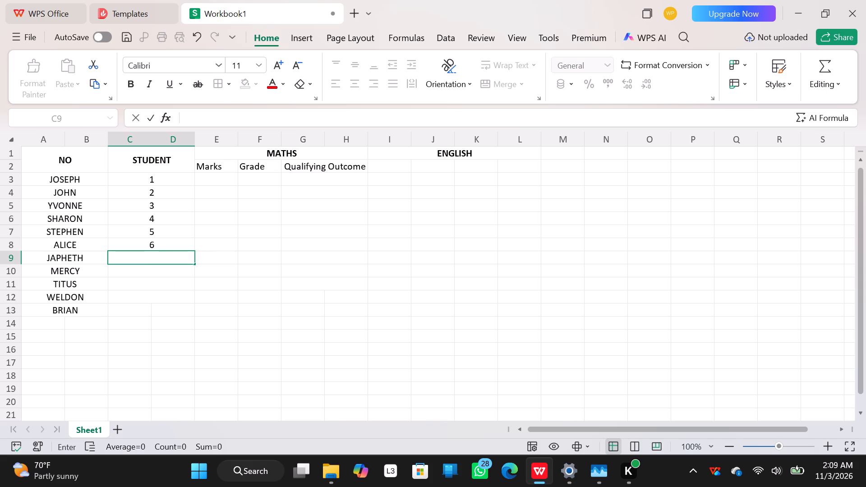
key(equal)
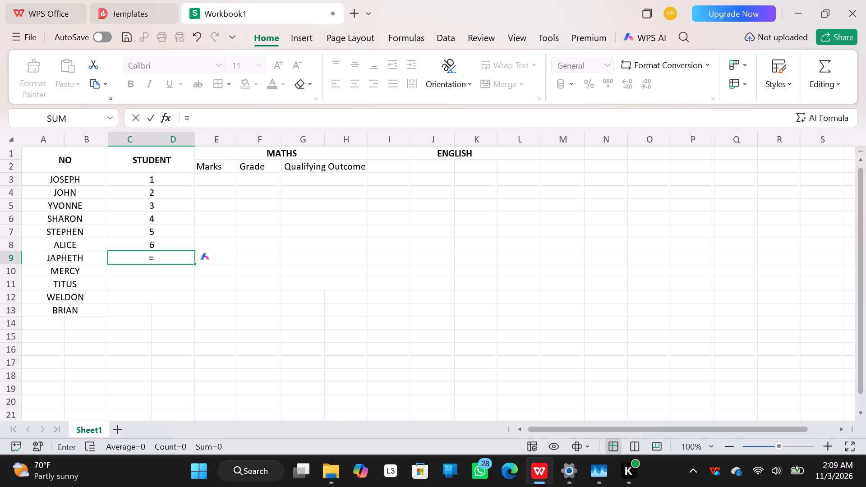
text(IF)
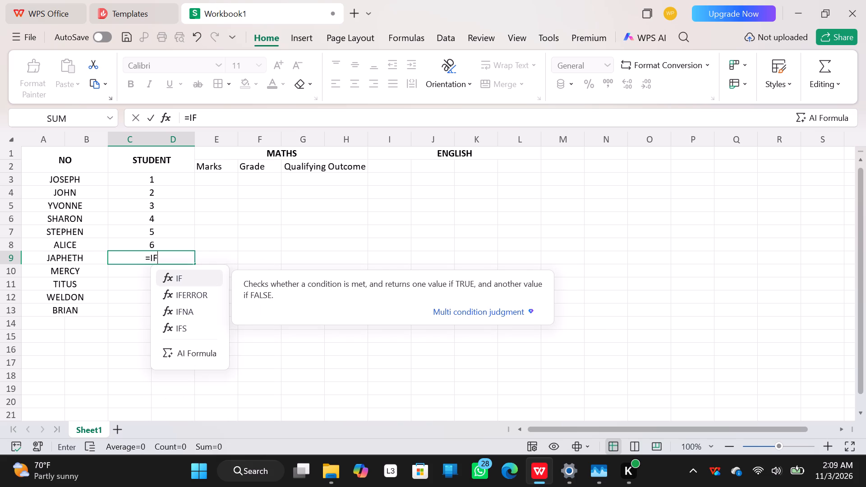
key(shift+parenleft)
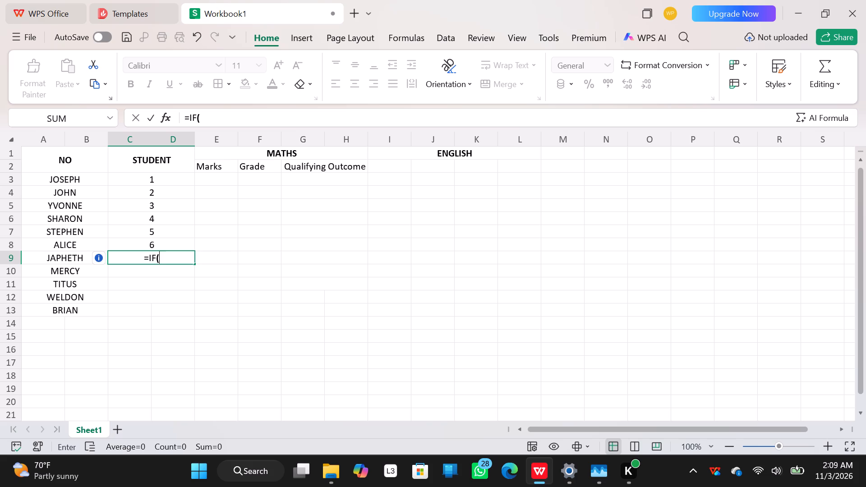
text(CD)
key(8)
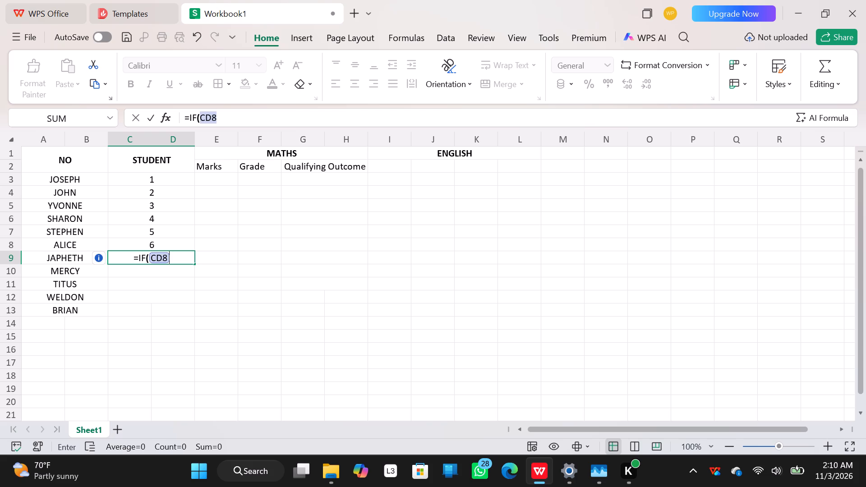
key(equal)
key(shift+quotedbl)
text(YES)
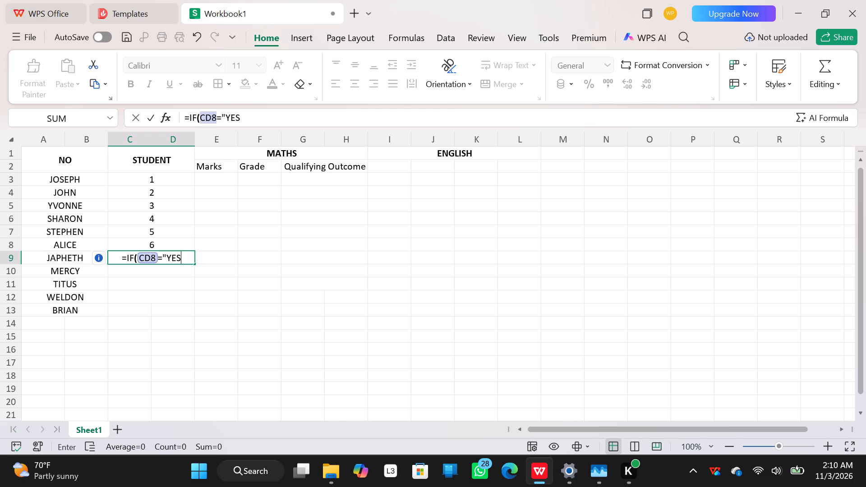
key(shift+quotedbl)
key(comma)
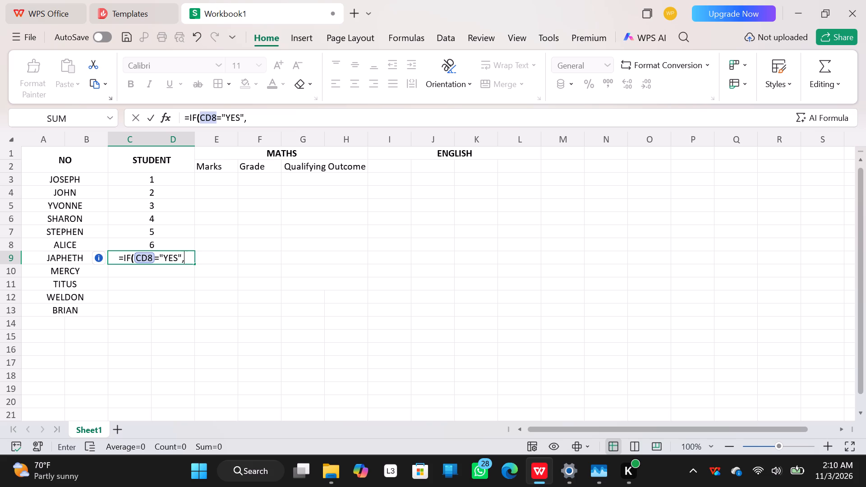
click(156, 235)
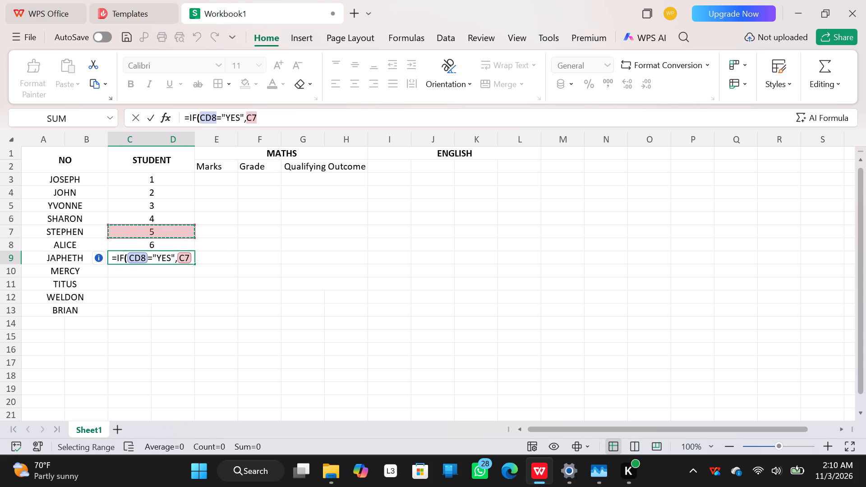
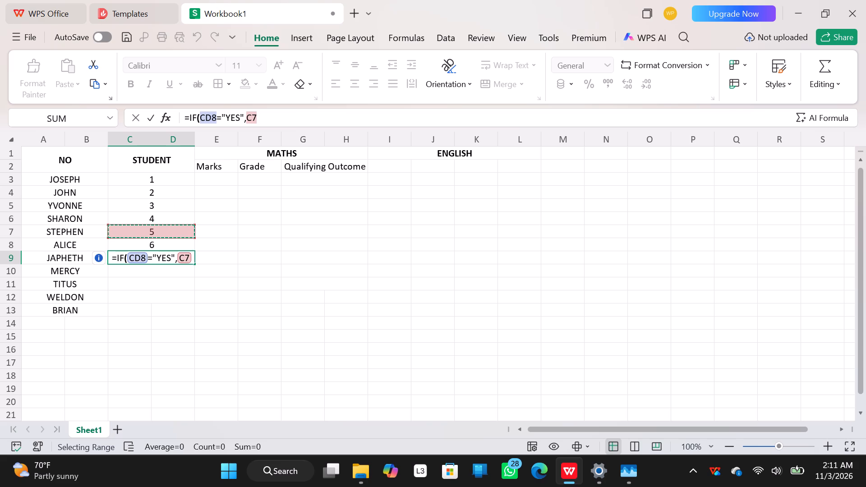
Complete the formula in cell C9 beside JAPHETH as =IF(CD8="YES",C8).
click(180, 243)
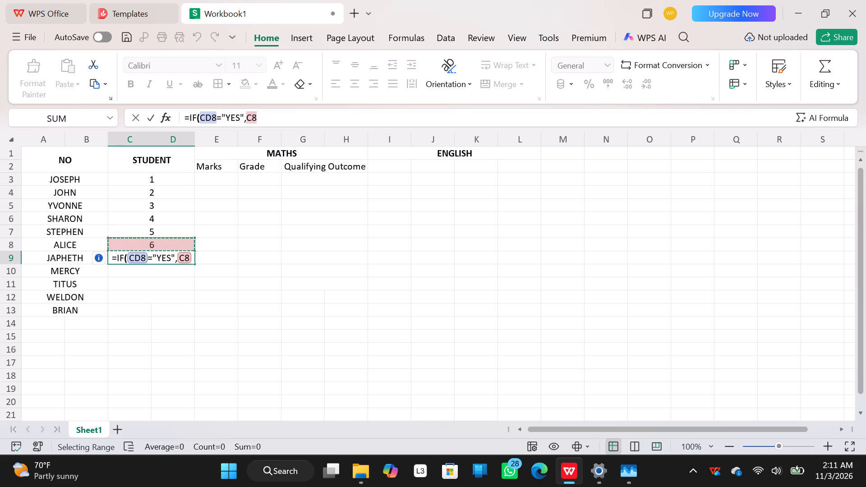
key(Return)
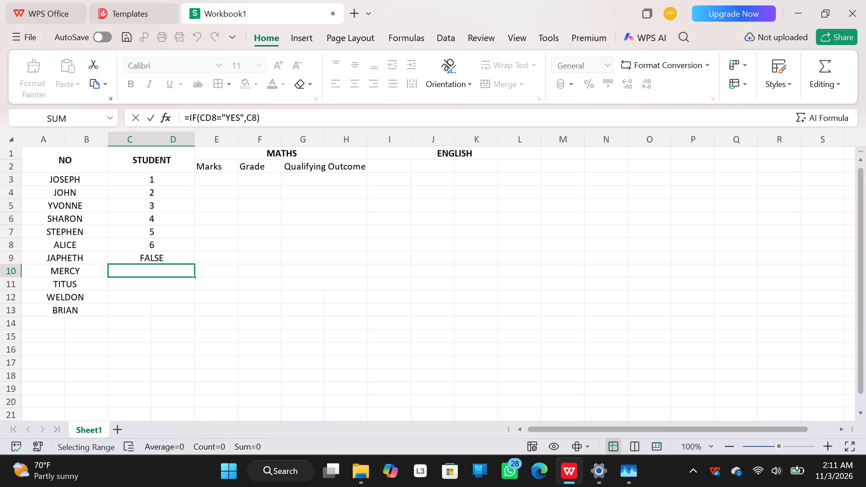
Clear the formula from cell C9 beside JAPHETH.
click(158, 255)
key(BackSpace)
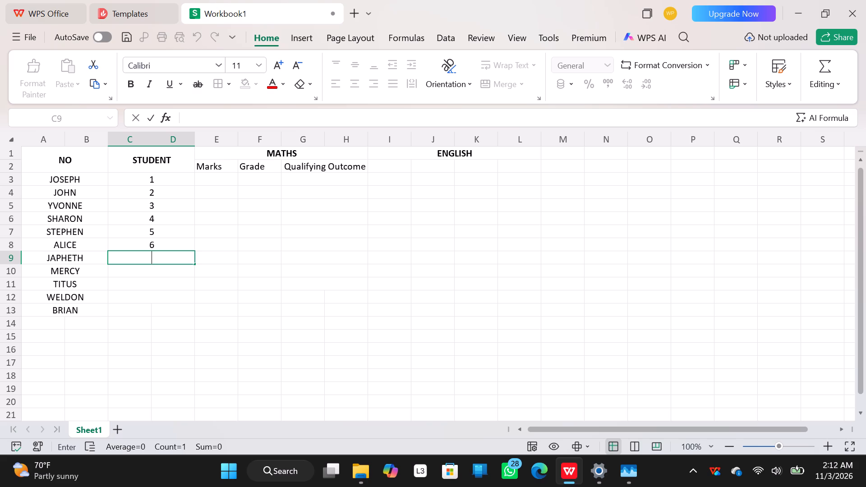
Launch the Kuro app from the recent Windows searches.
click(292, 467)
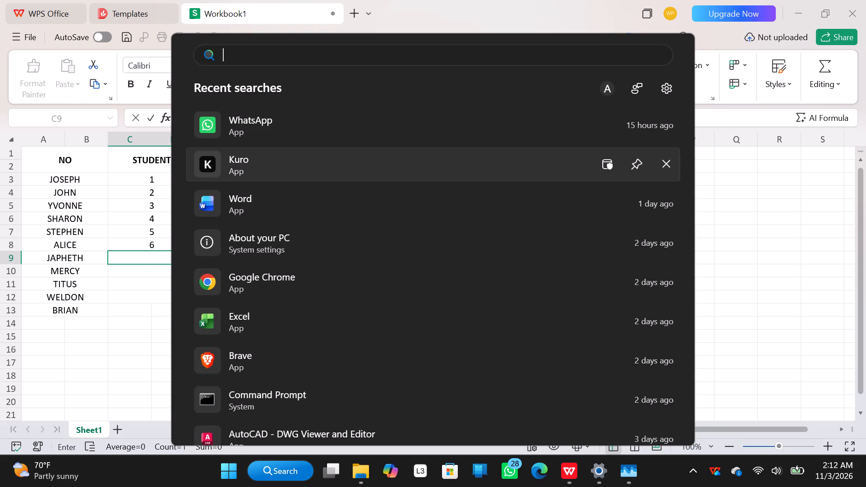
click(340, 154)
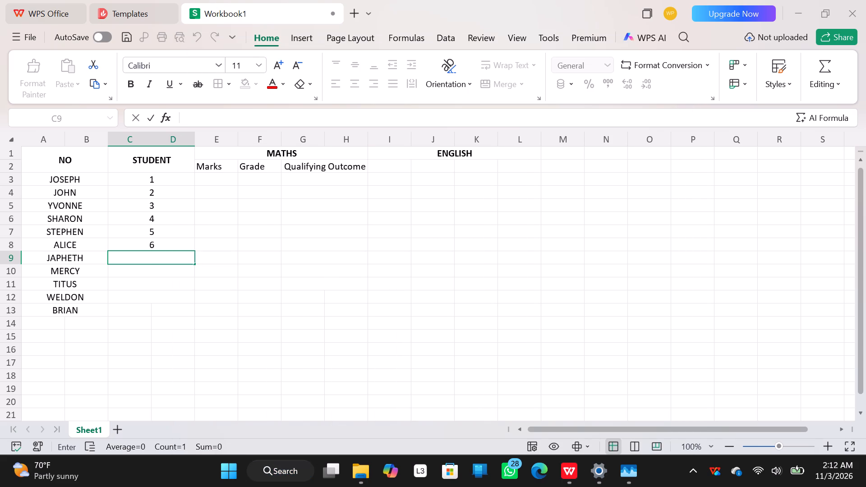
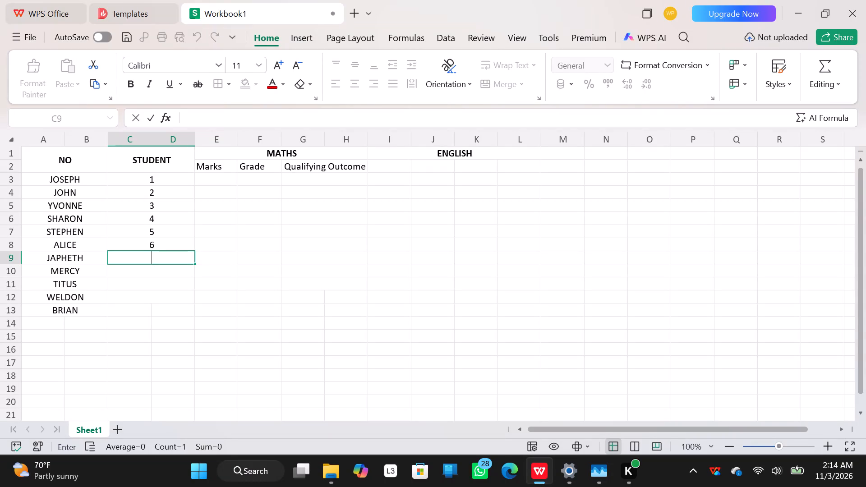
Enter the formula =IF(CD8="YES",6,7) in cell C9 beside JAPHETH.
click(161, 261)
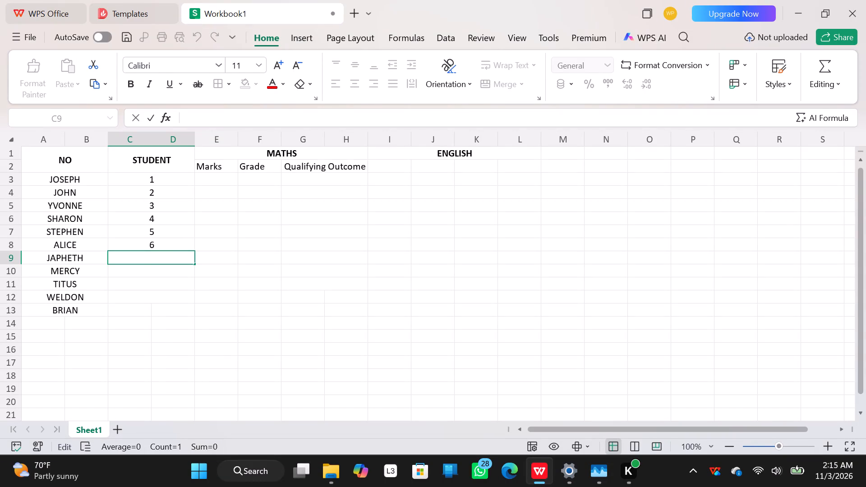
key(equal)
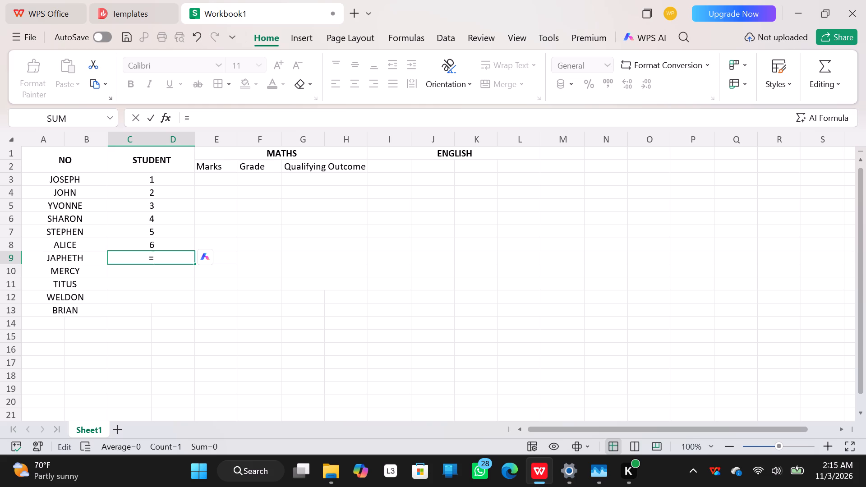
text(IF)
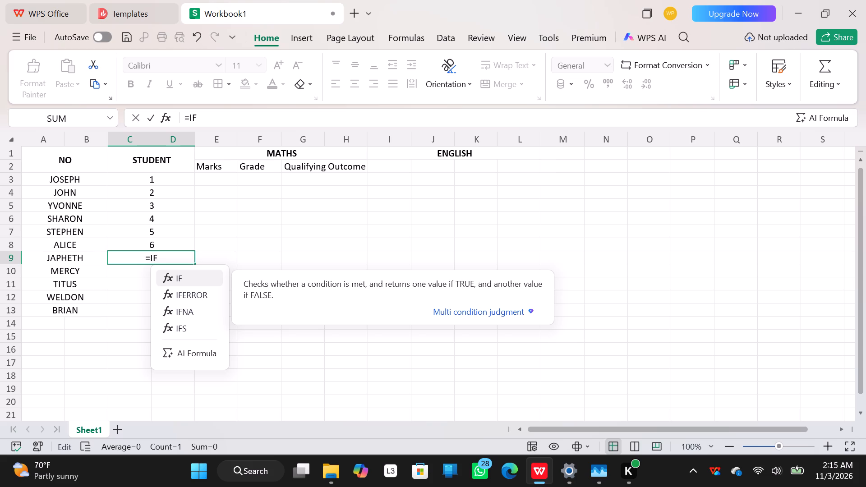
key(shift+parenleft)
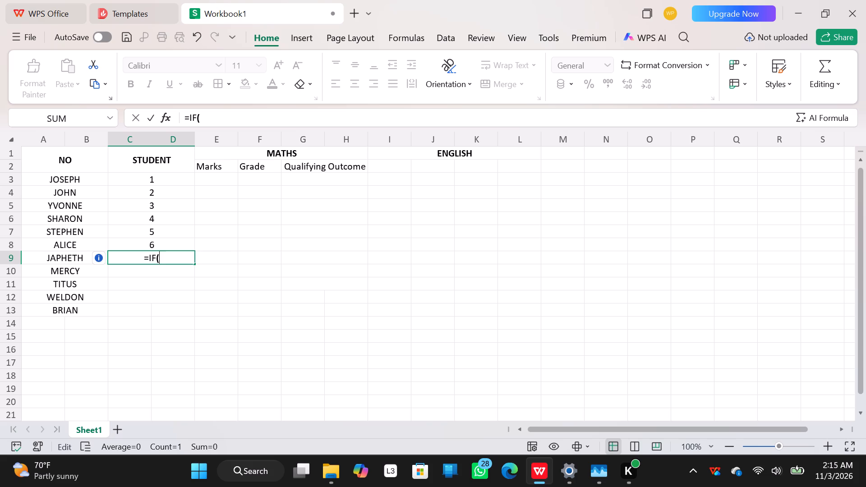
key(g)
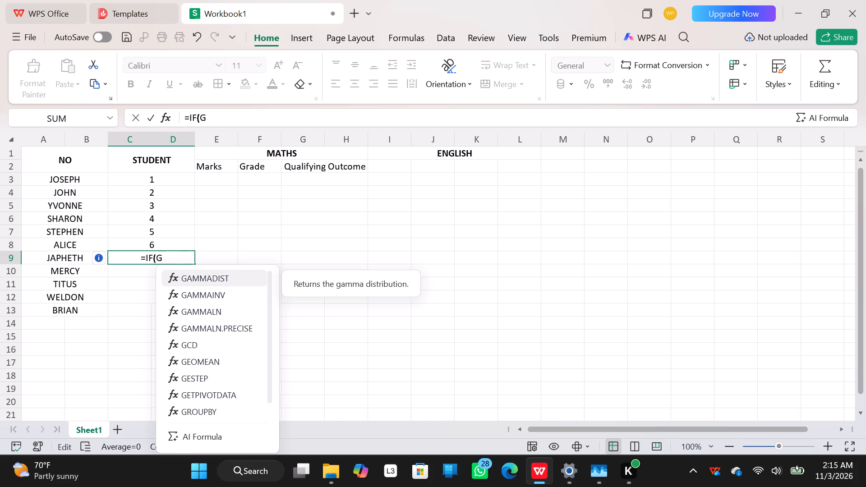
key(BackSpace)
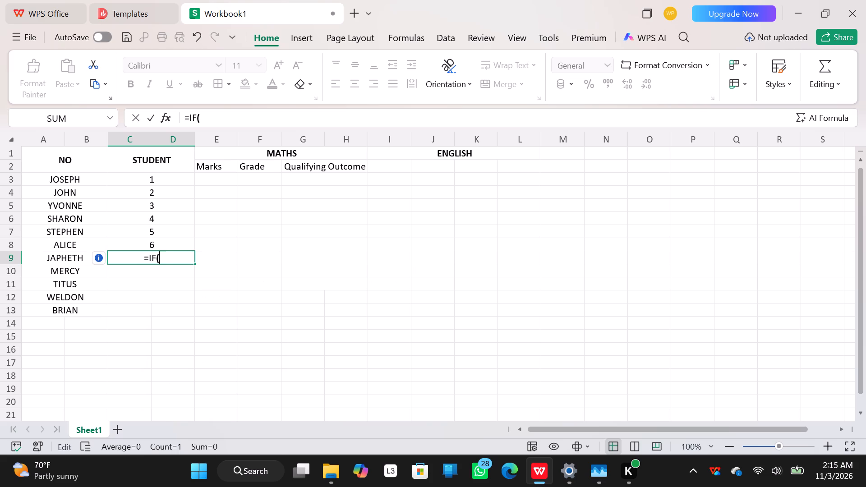
text(CD)
key(8)
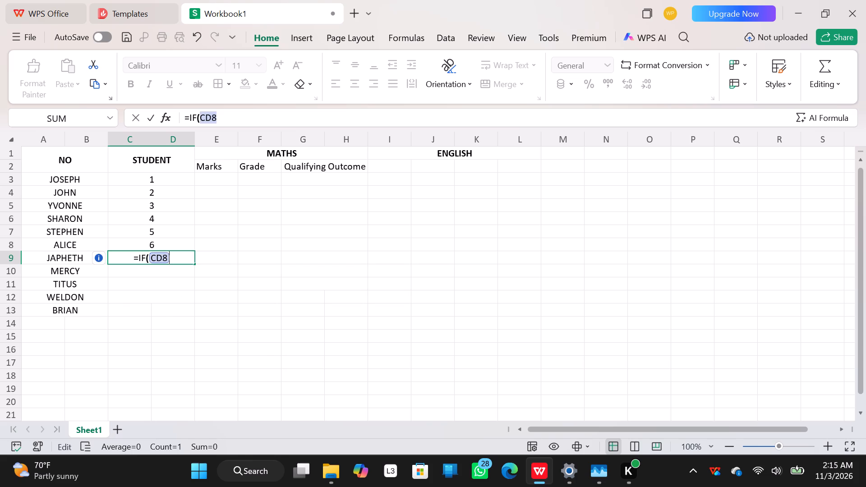
key(equal)
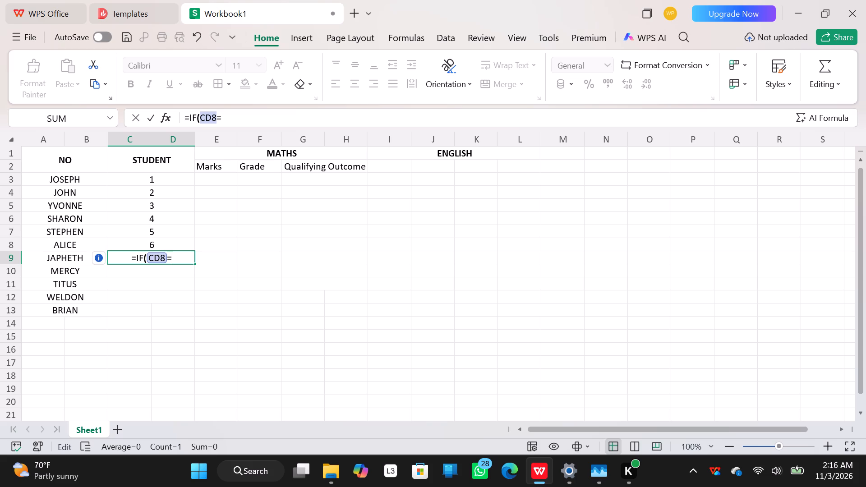
key(shift+quotedbl)
text(YES)
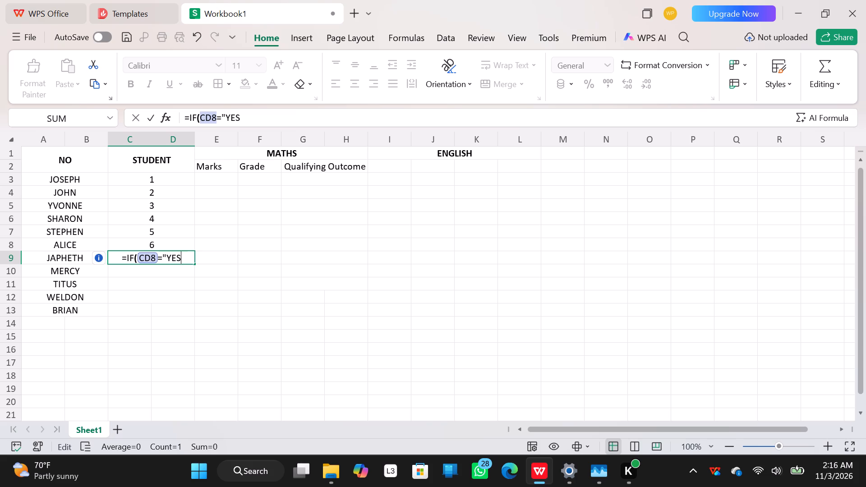
key(shift+quotedbl)
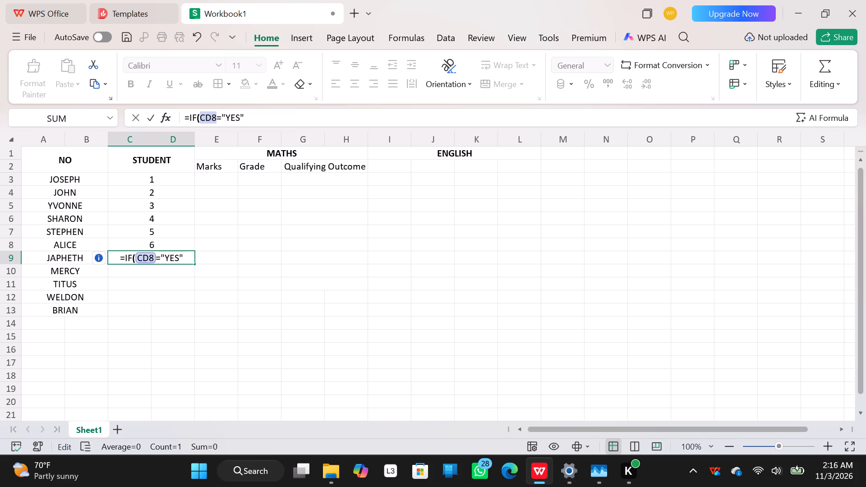
key(comma)
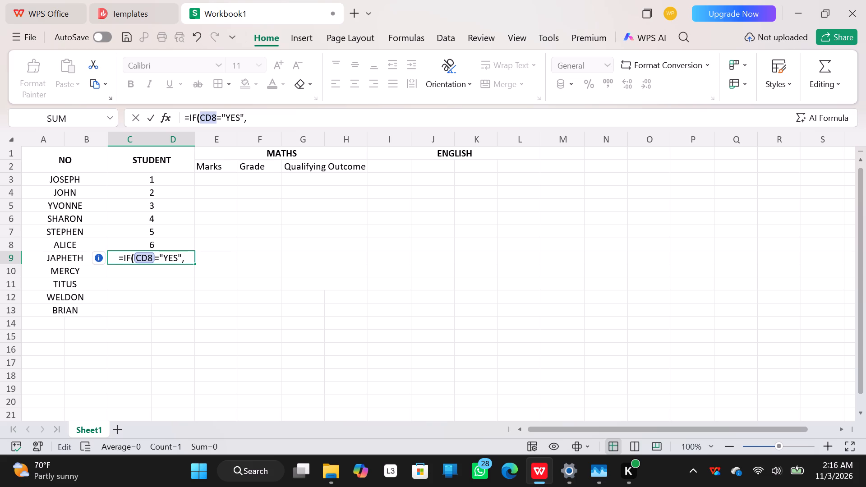
key(6)
key(comma)
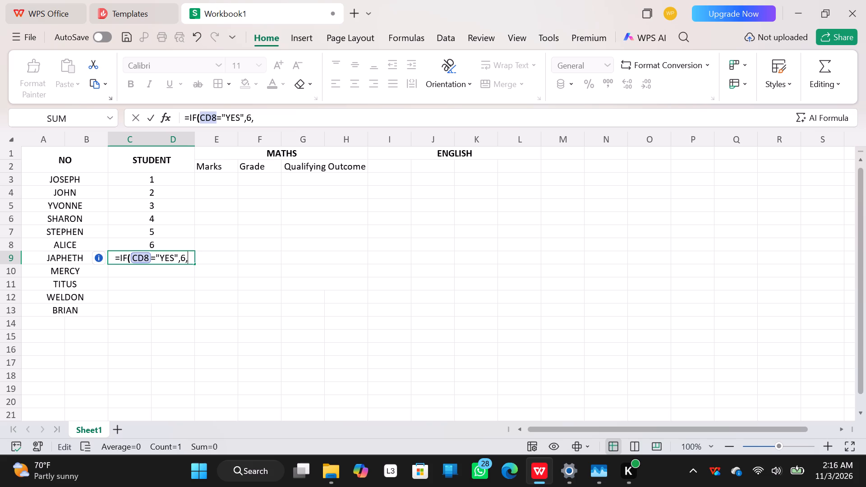
key(7)
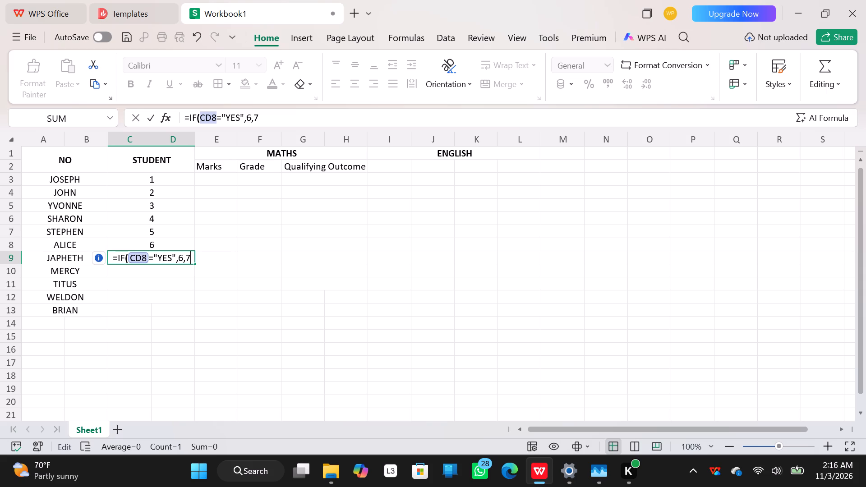
key(shift+parenright)
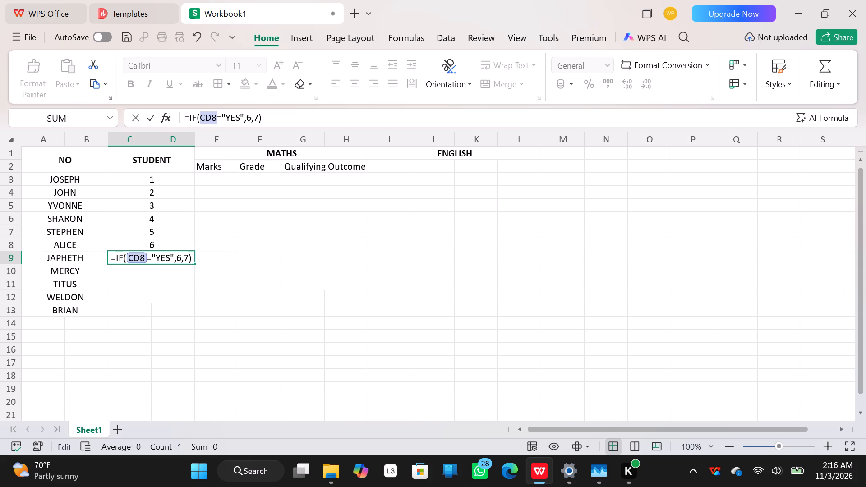
key(Return)
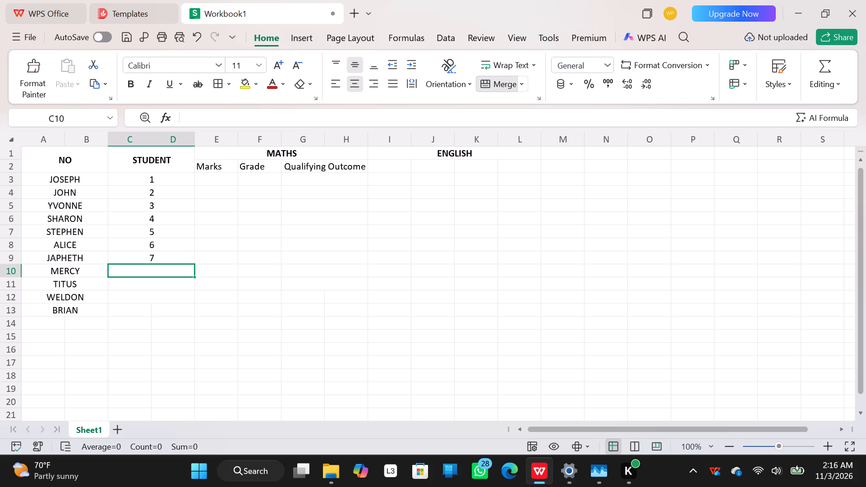
Select the merged cell C10 beside MERCY.
click(151, 271)
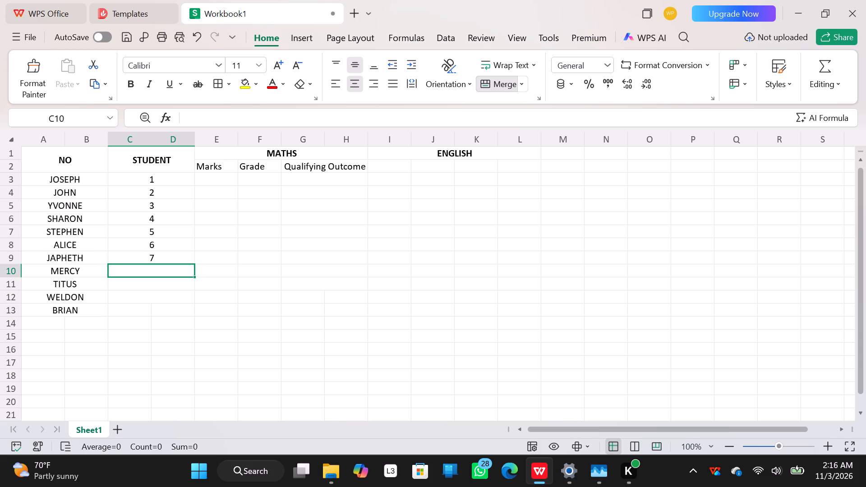
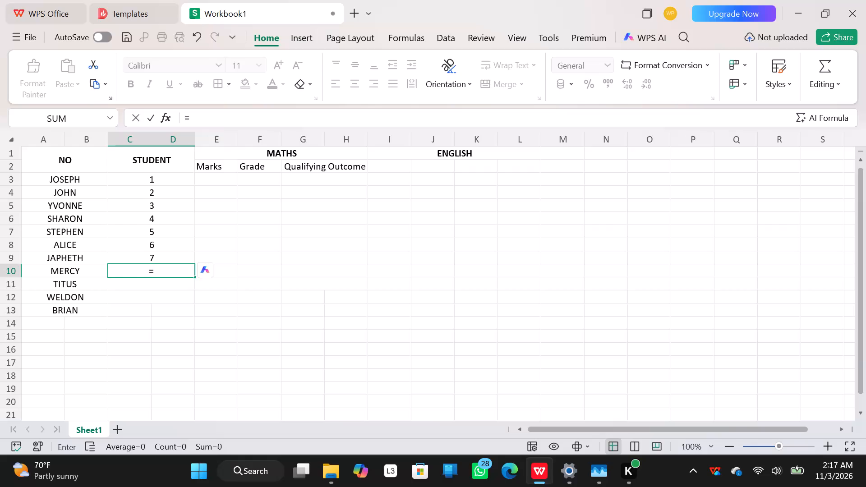
Enter the formula =IF(CD9="YES",7,8) in merged cell C10 beside MERCY.
key(i)
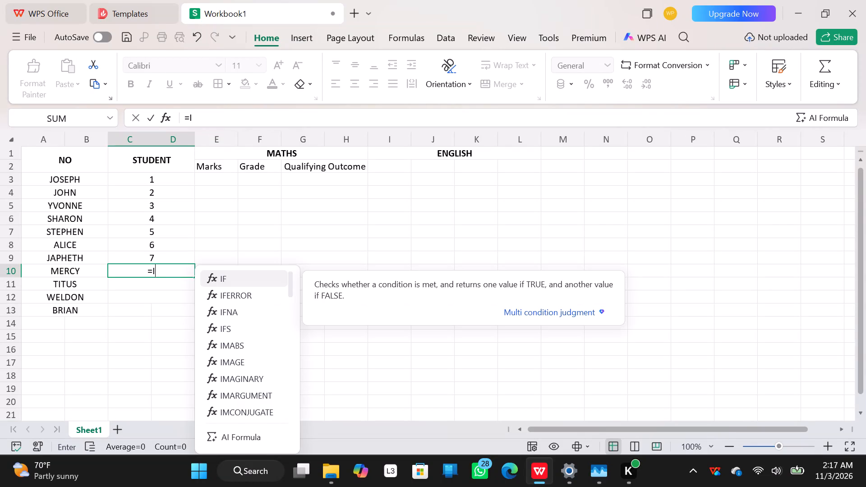
key(f)
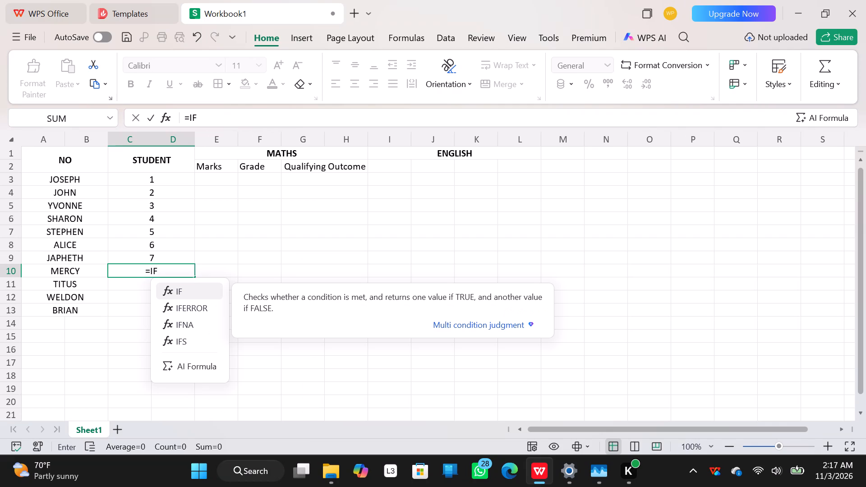
key(shift+parenleft)
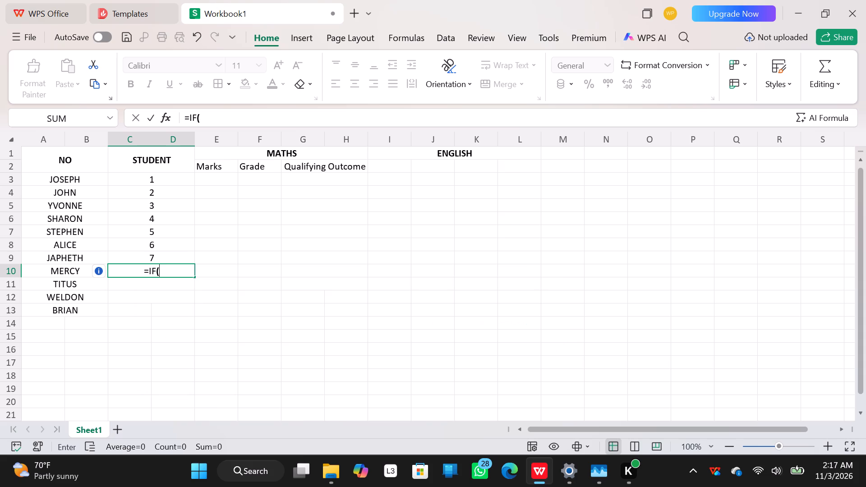
text(CD)
key(9)
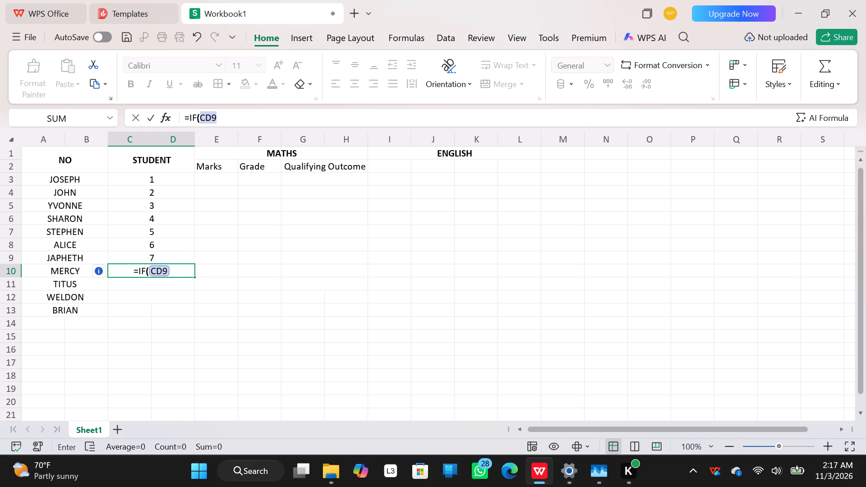
key(equal)
key(shift+braceleft)
key(BackSpace)
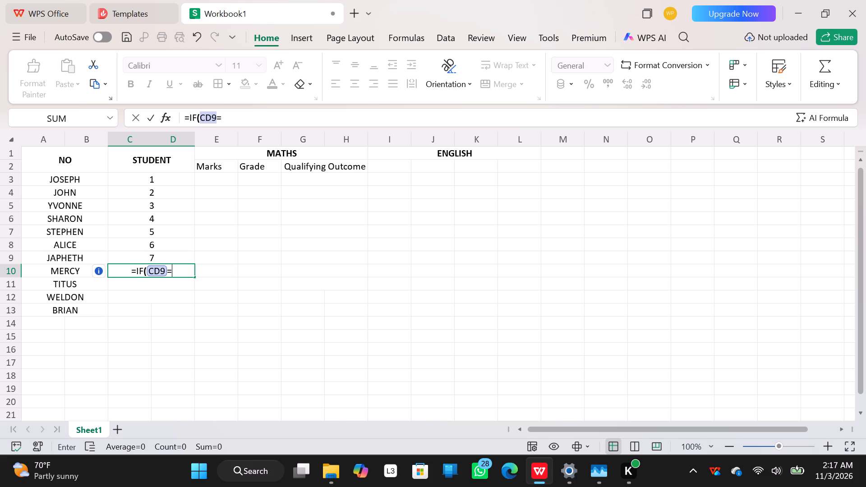
key(shift+quotedbl)
text(YES)
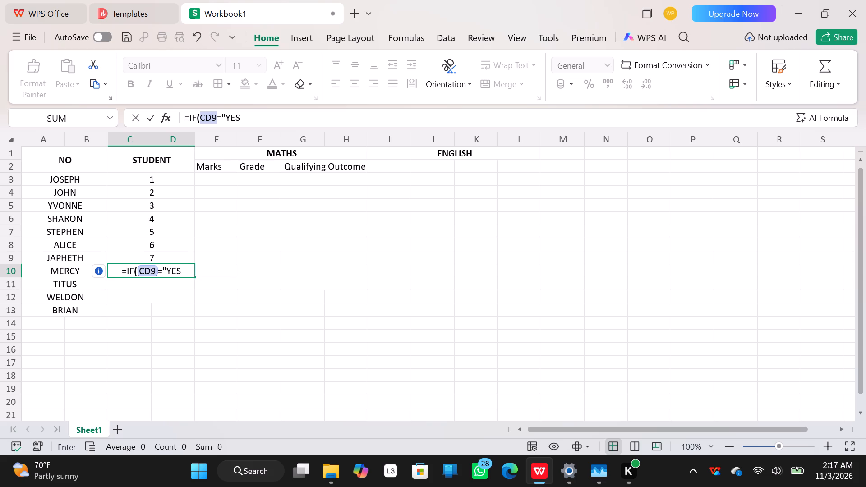
key(shift+quotedbl)
key(comma)
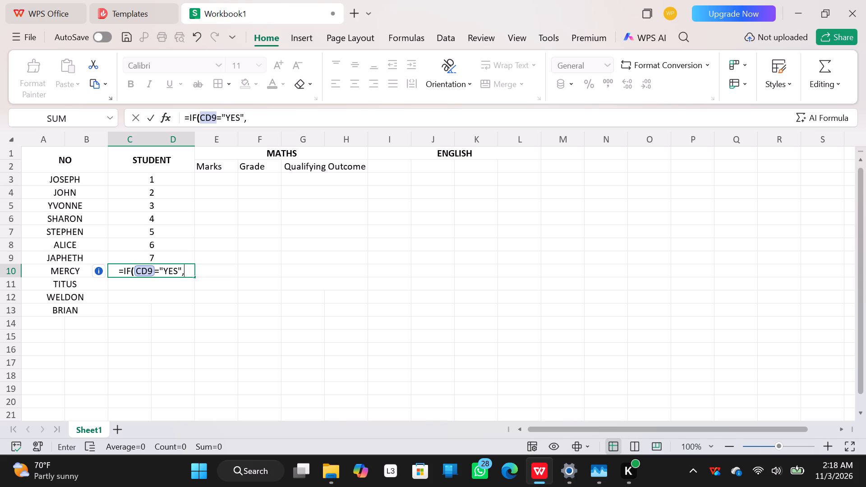
key(7)
key(comma)
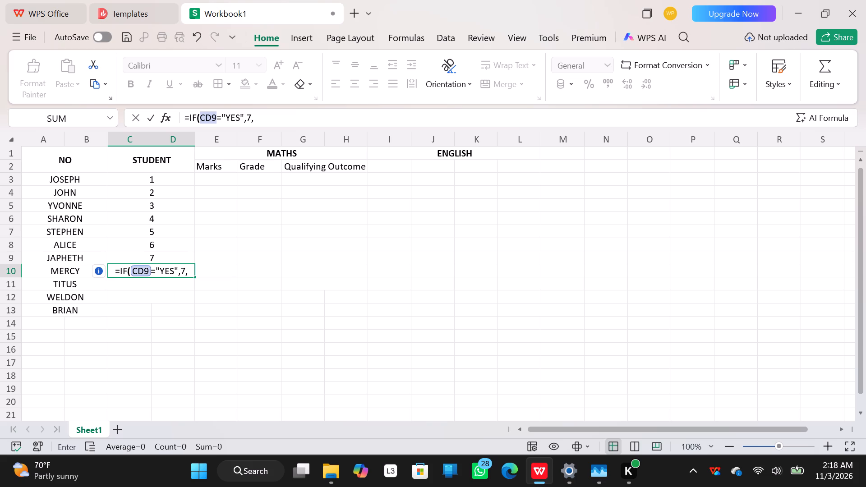
key(8)
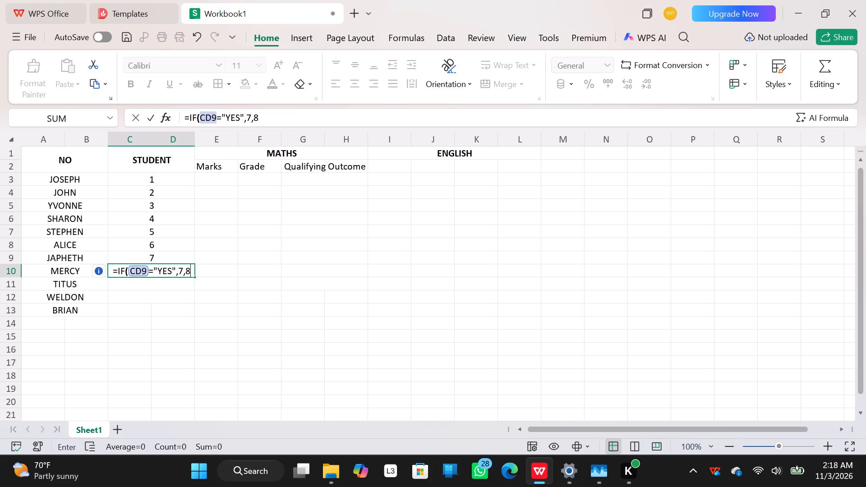
key(shift+parenright)
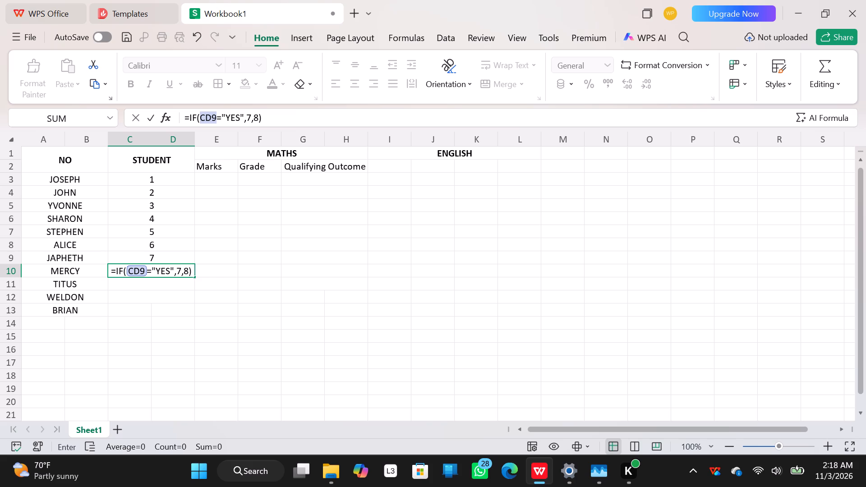
key(Return)
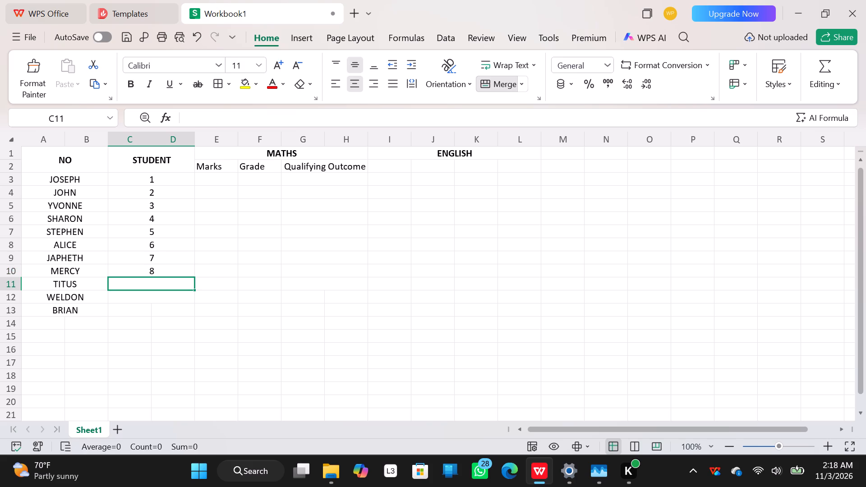
Enter the formula =IF(CD10="YES",8,9) in merged cell C11 beside TITUS.
click(143, 281)
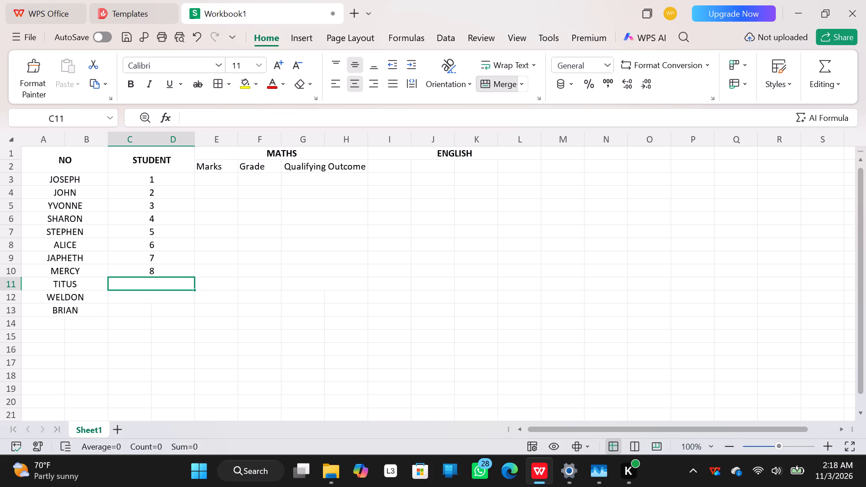
click(137, 283)
click(137, 283)
click(161, 286)
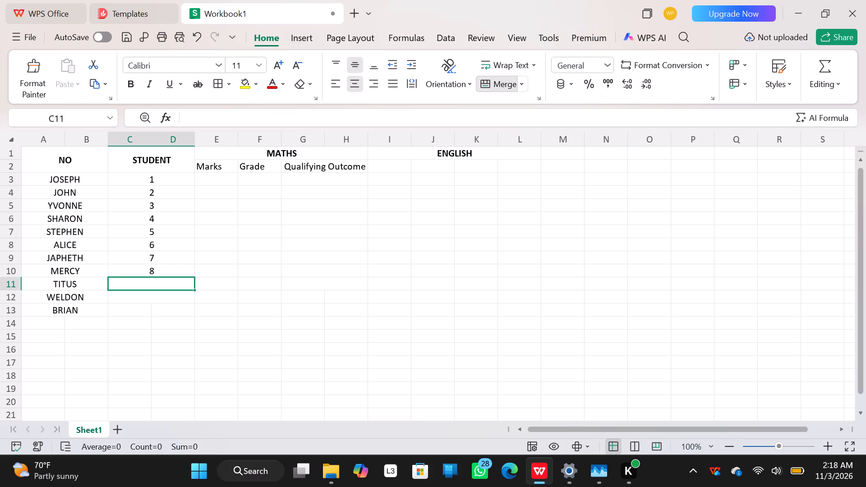
click(182, 283)
click(182, 283)
click(184, 287)
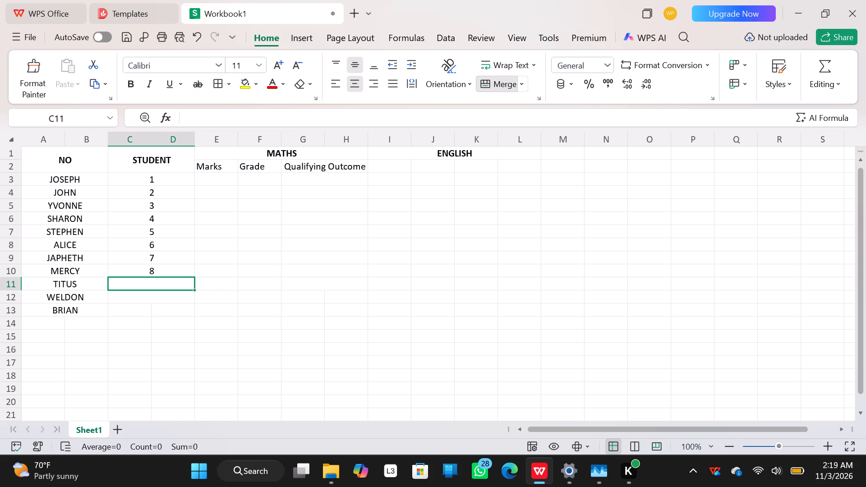
click(167, 283)
key(equal)
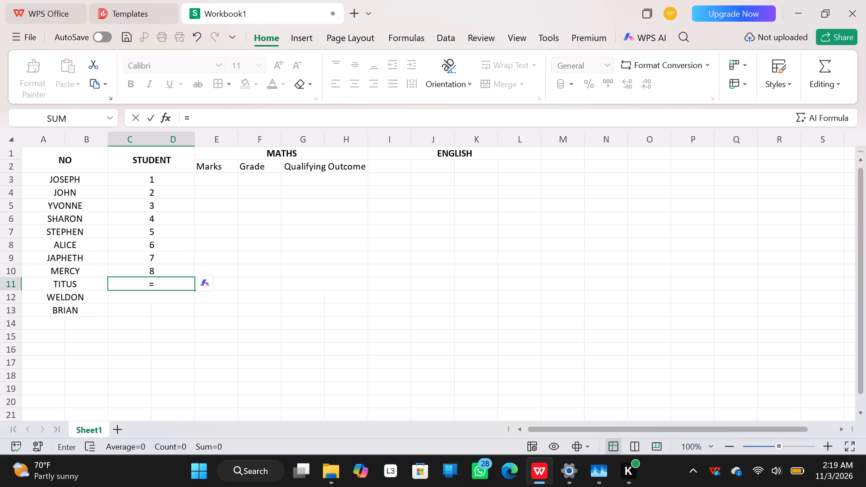
text(IF)
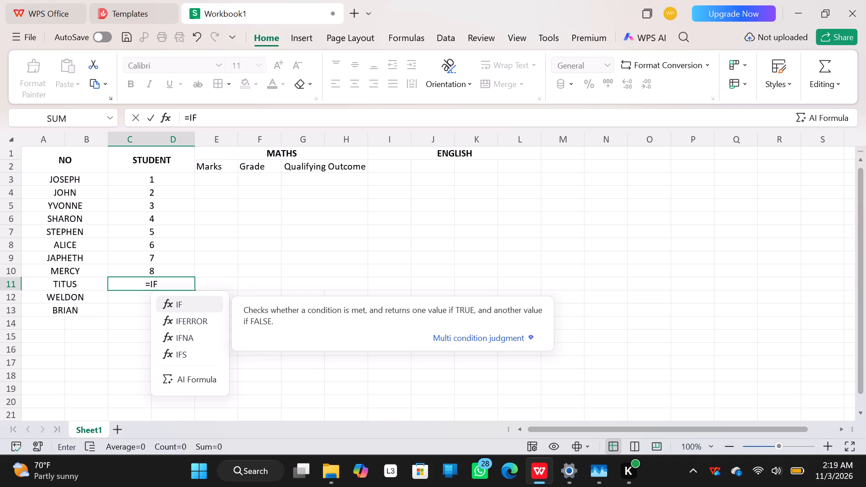
key(shift+parenleft)
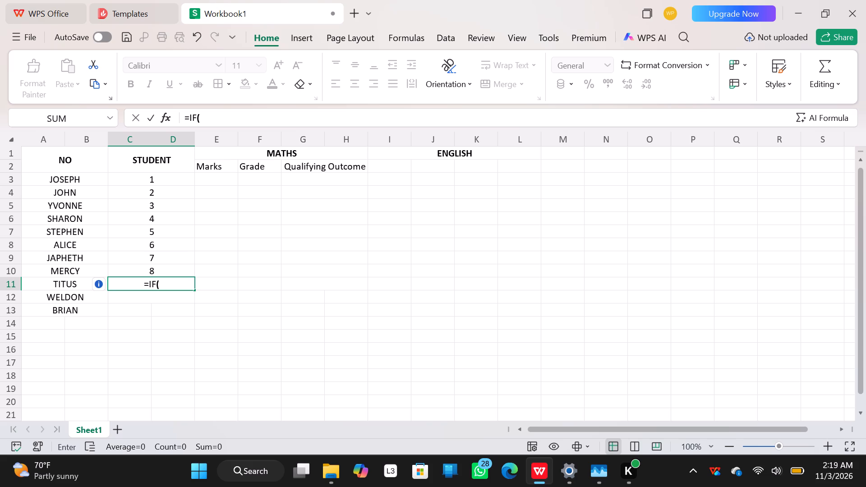
key(c)
key(d)
key(1)
key(0)
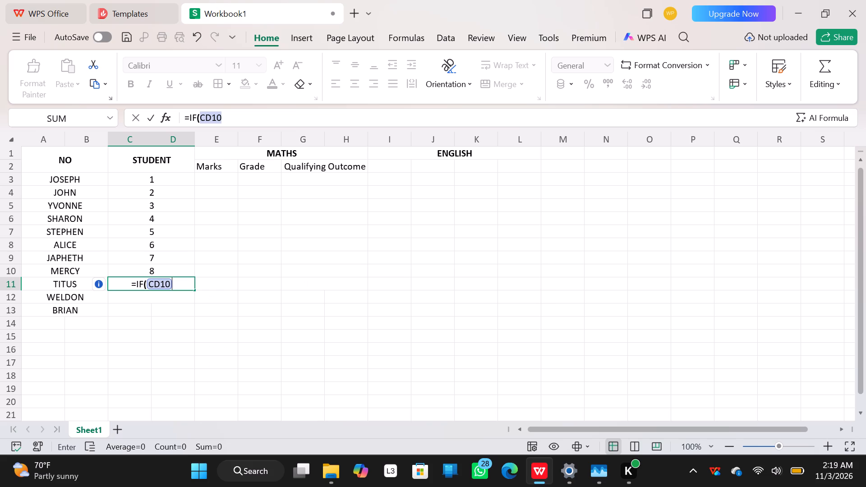
key(equal)
key(shift+quotedbl)
text(YES)
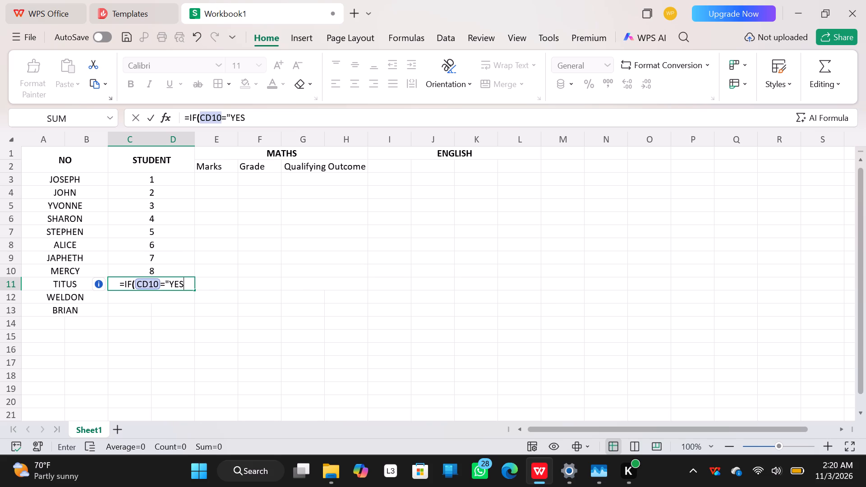
key(shift+quotedbl)
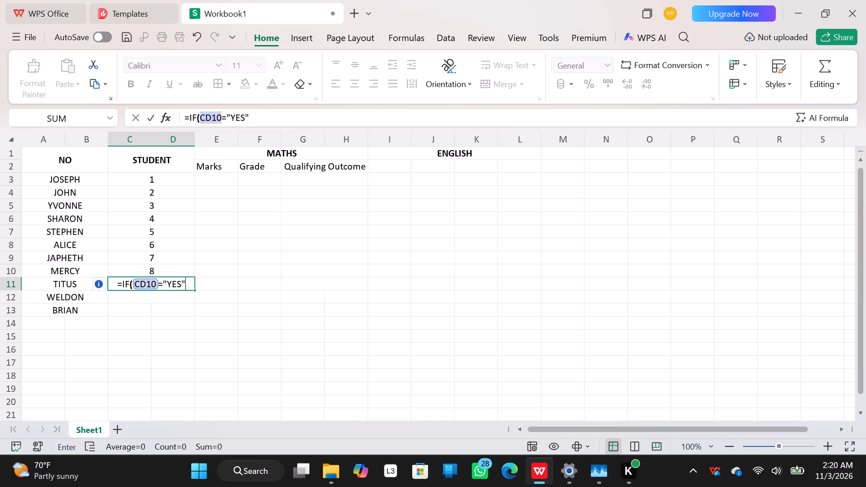
key(comma)
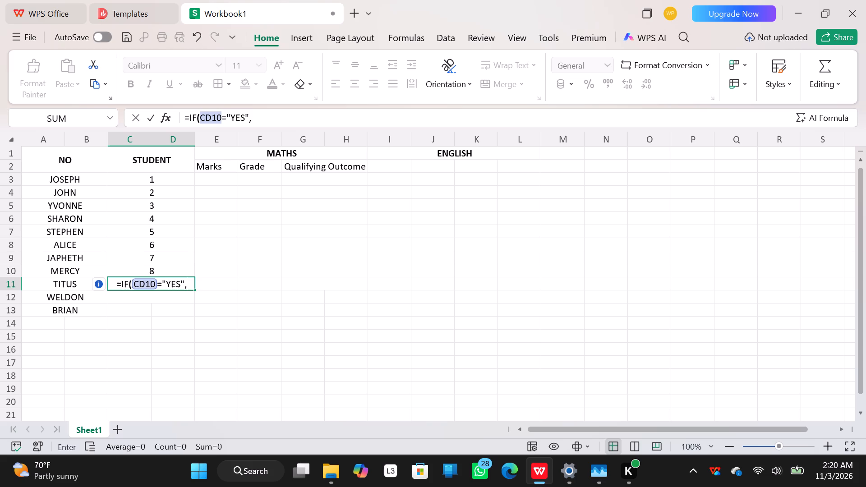
key(8)
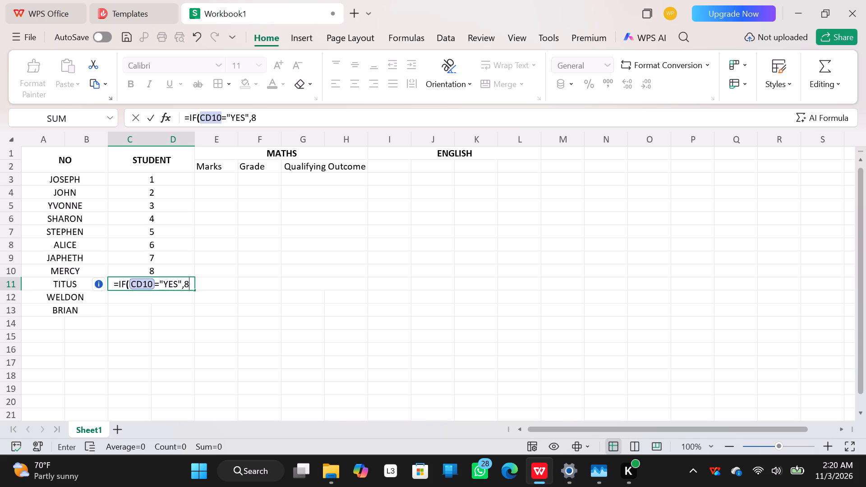
key(comma)
key(9)
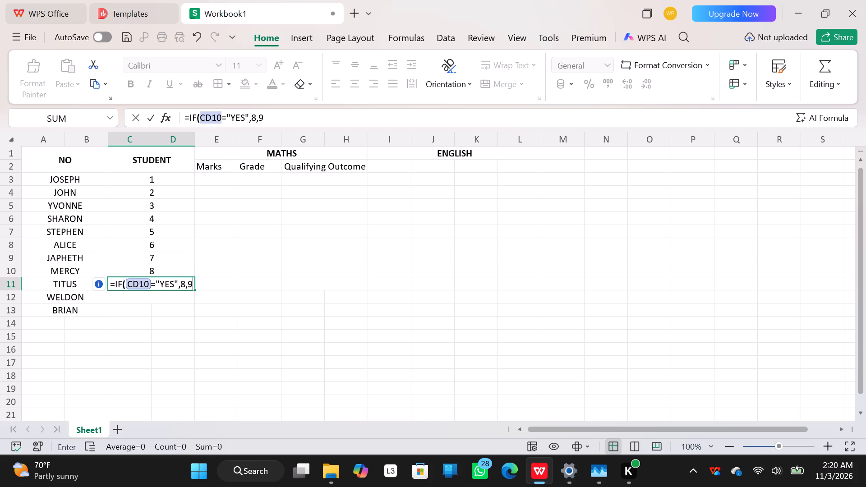
key(shift+parenright)
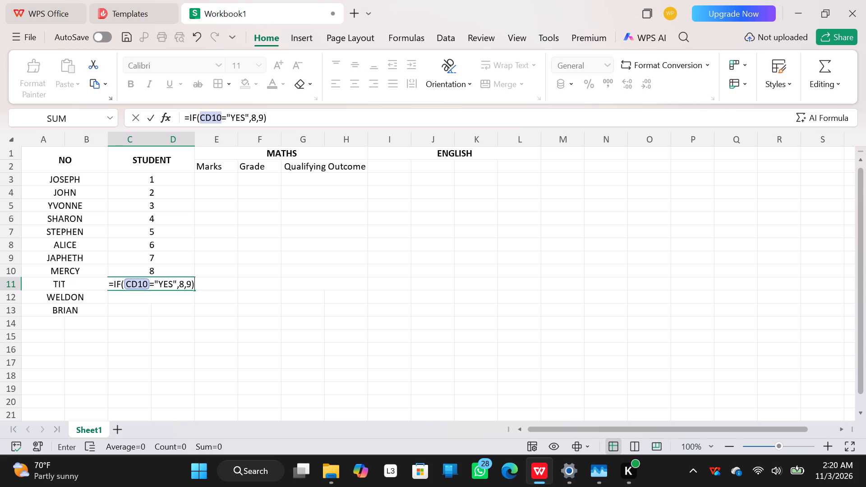
key(Return)
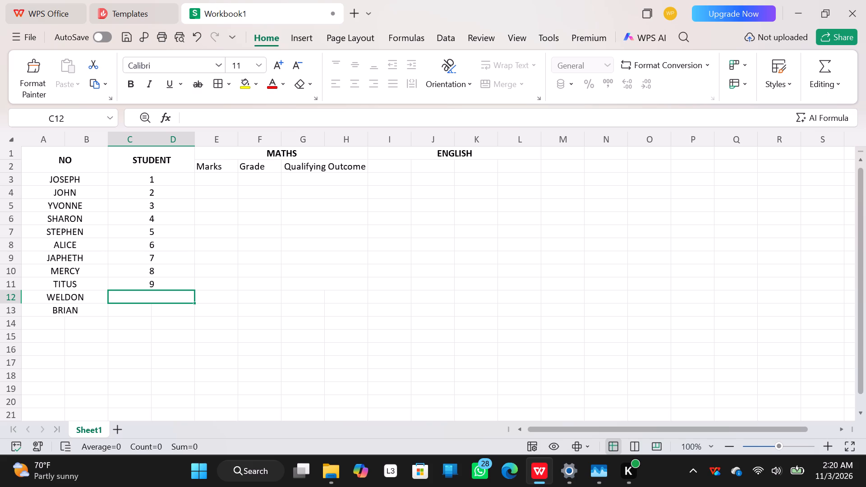
Enter the formula =IF(CD11="YES",9,10) in merged cell C12 beside WELDON.
key(equal)
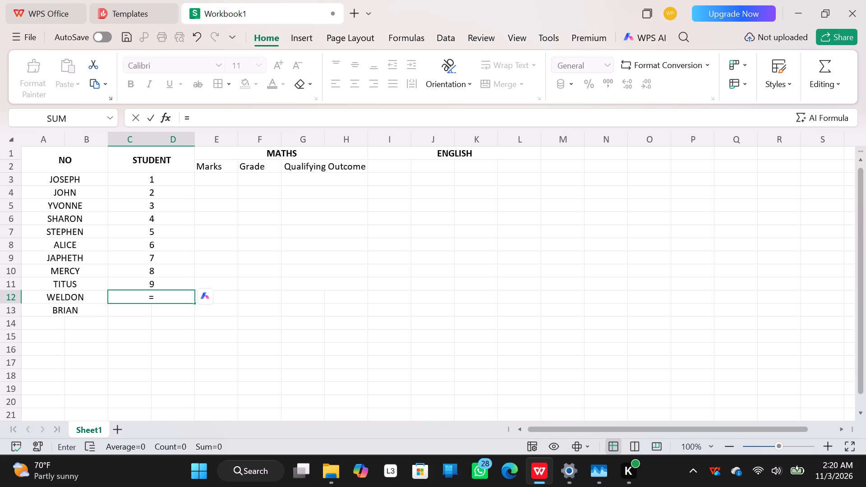
text(IF)
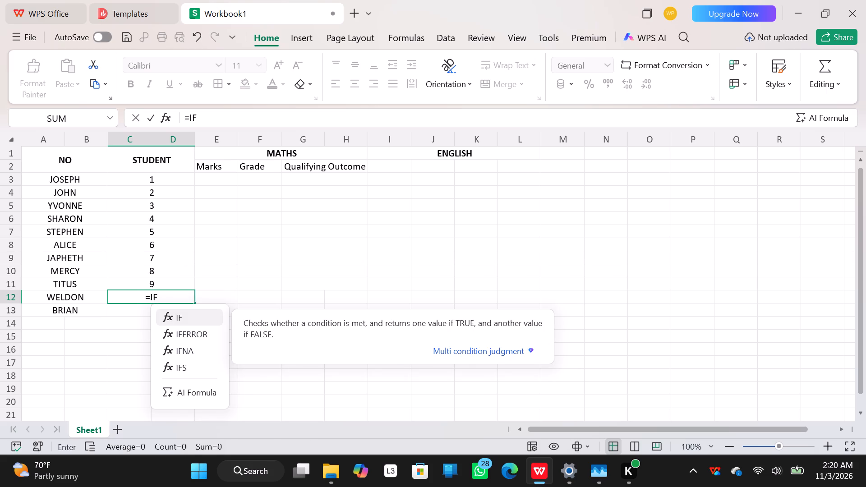
key(shift+parenleft)
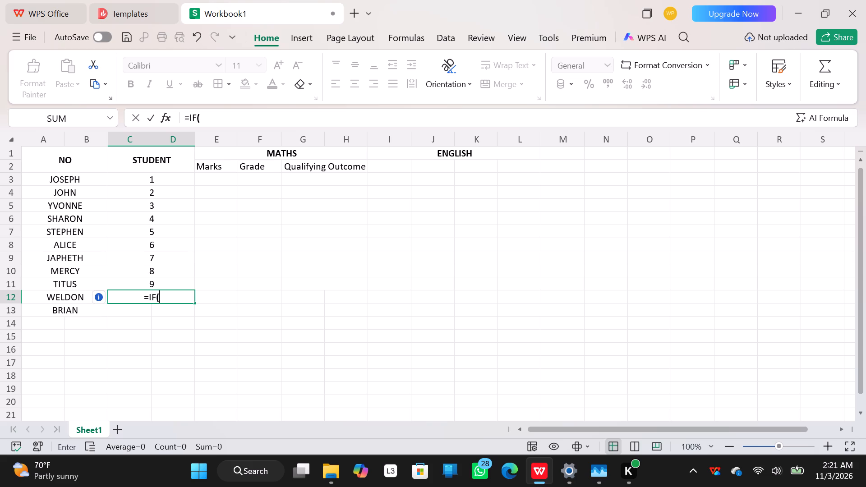
click(169, 295)
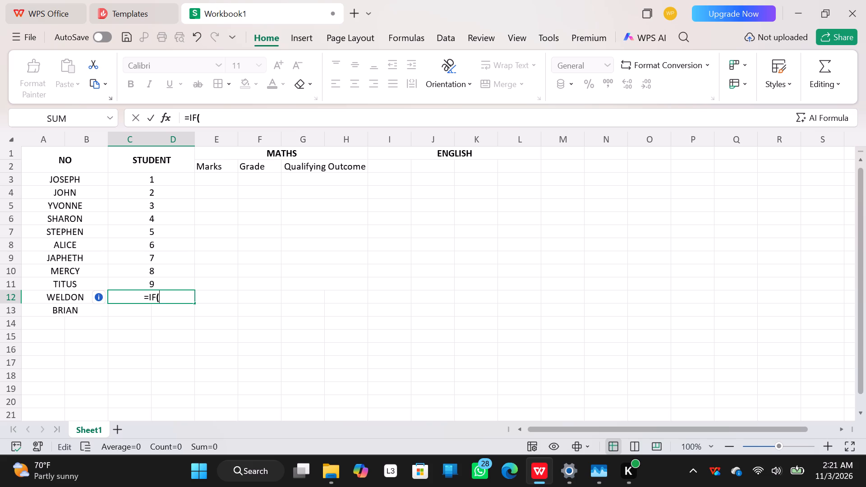
text(CD)
text(11)
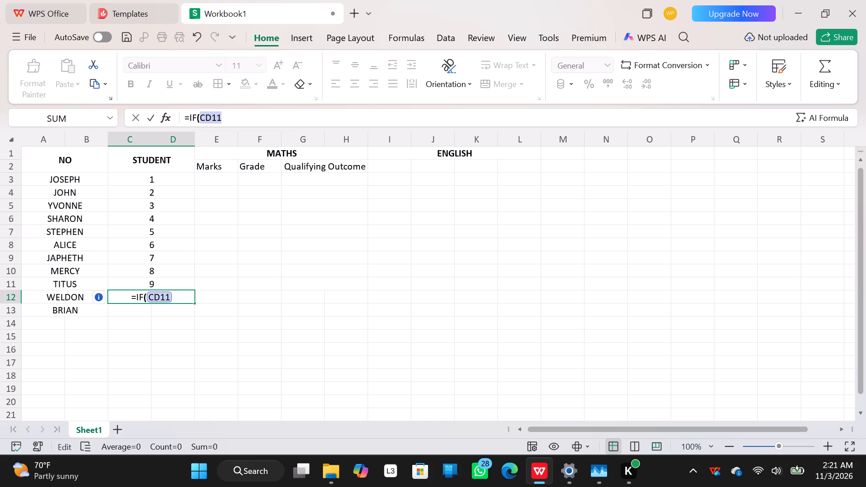
key(equal)
key(shift+quotedbl)
text(YES)
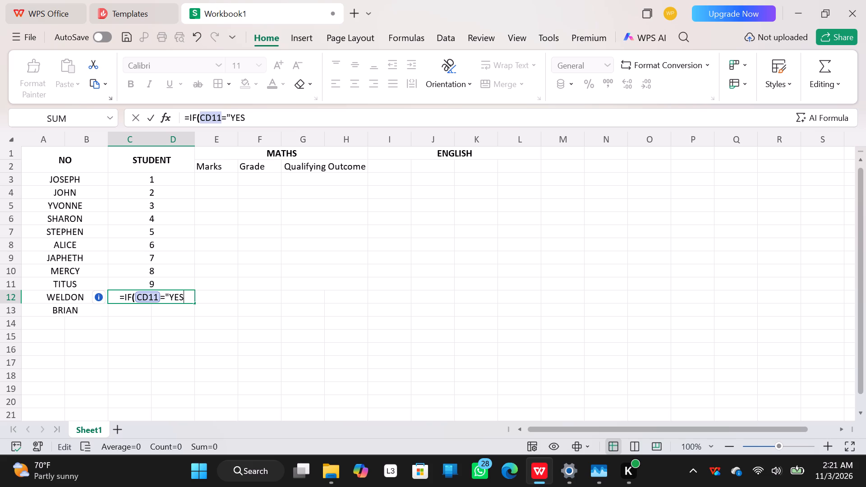
key(shift+quotedbl)
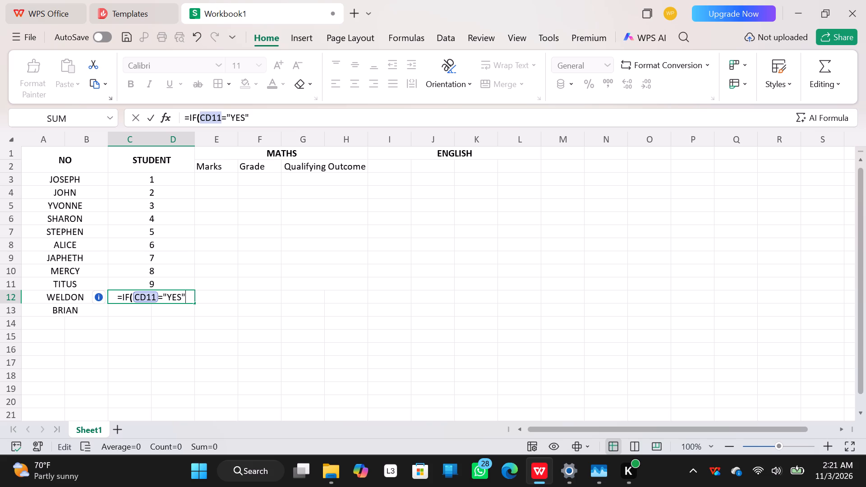
key(comma)
key(9)
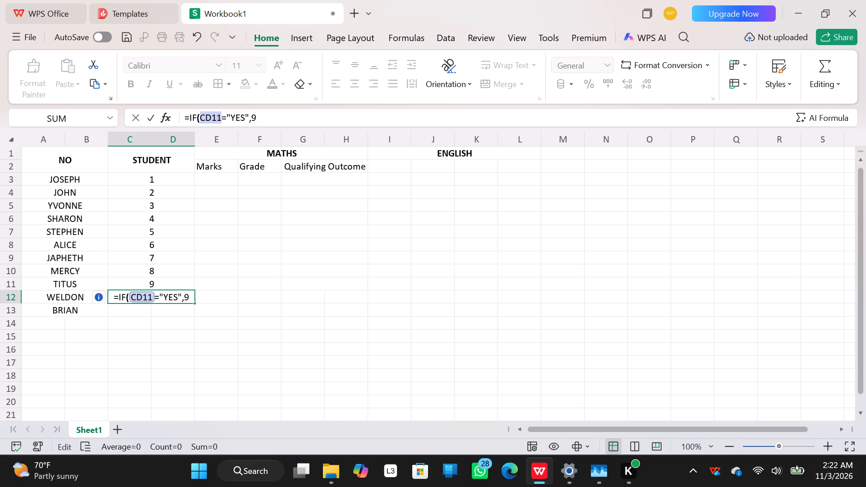
key(comma)
key(1)
key(0)
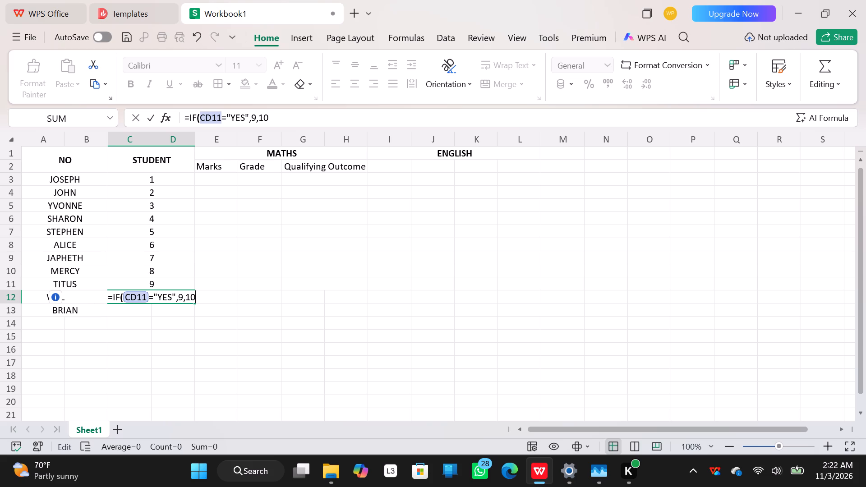
key(shift+parenright)
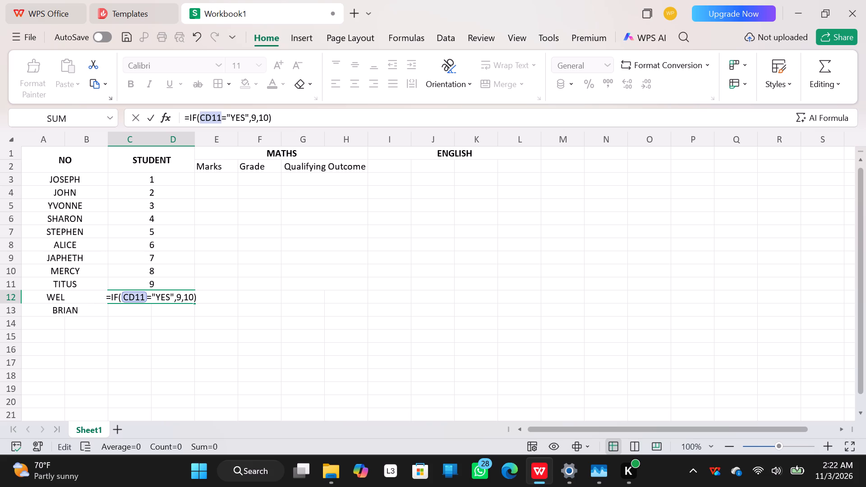
key(Return)
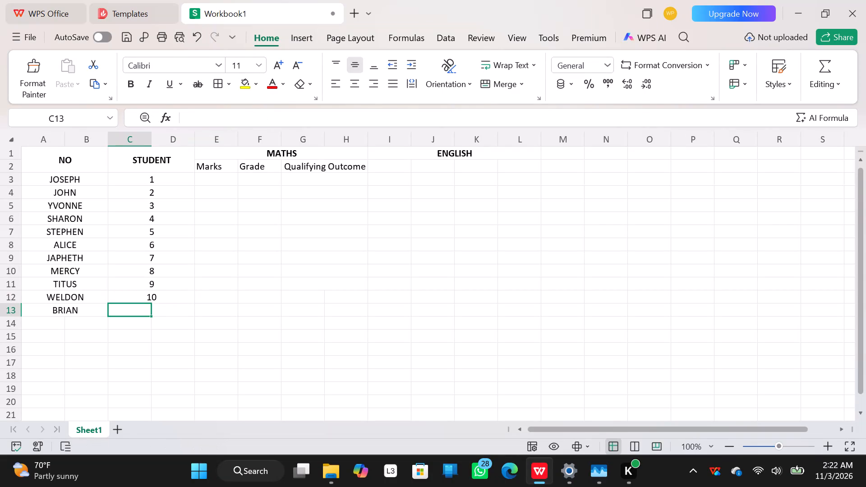
Enter the formula =IF(CD="YES",10,11) in cell C13 beside BRIAN.
click(146, 306)
key(equal)
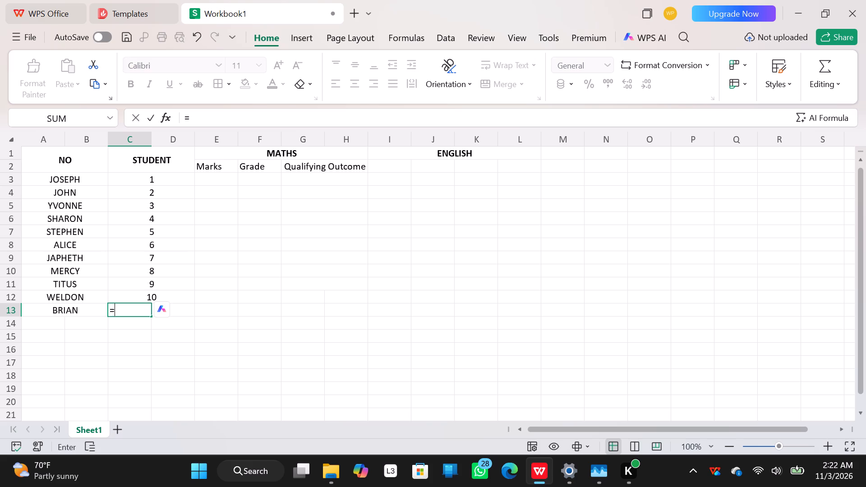
text(IF)
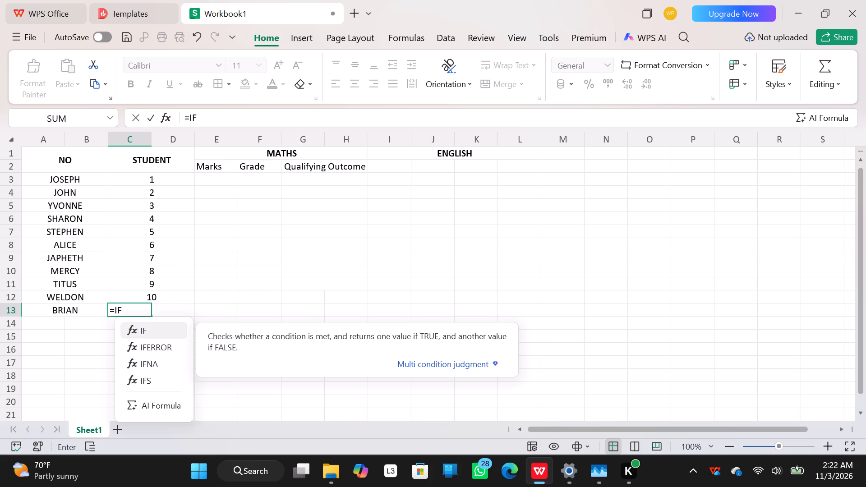
key(shift+parenleft)
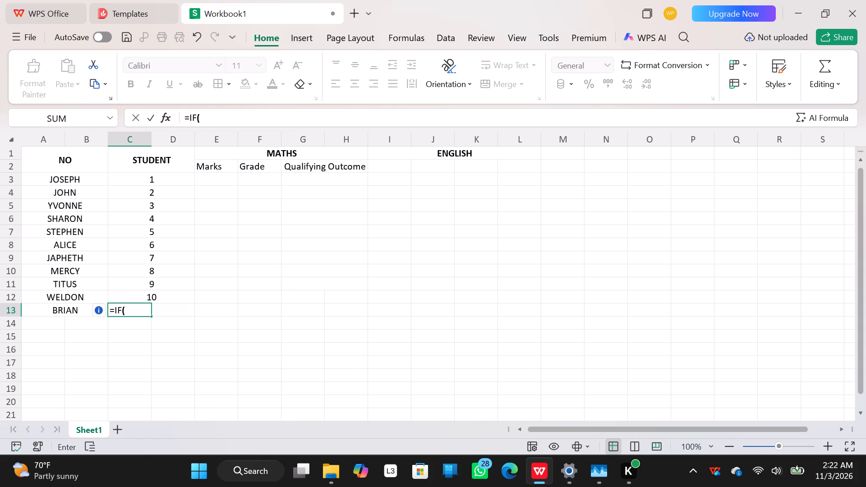
text(CD)
key(equal)
key(shift+quotedbl)
text(YES)
key(shift+quotedbl)
key(comma)
text(109)
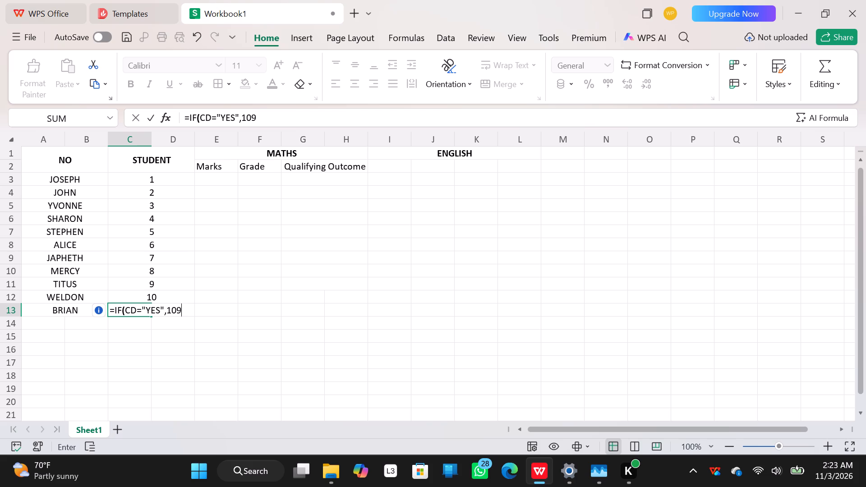
key(BackSpace)
key(comma)
text(11)
key(shift+parenright)
key(Return)
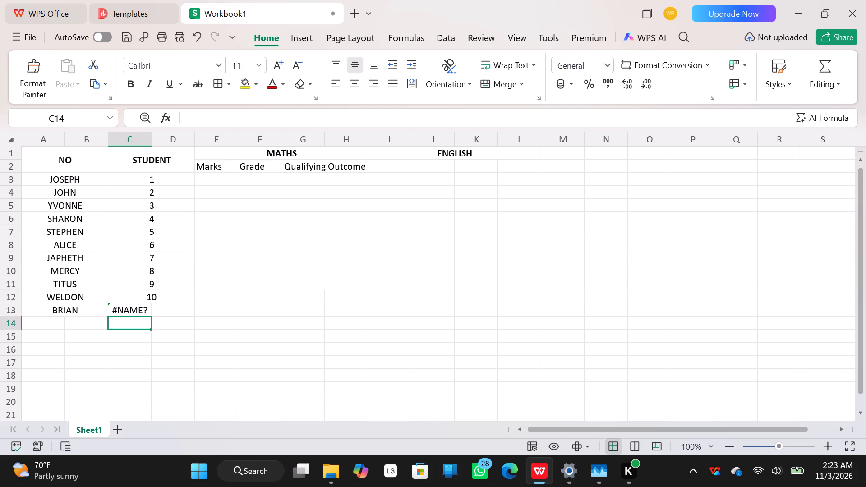
Correct the cell reference in BRIAN's formula in C13 to CD12.
click(140, 312)
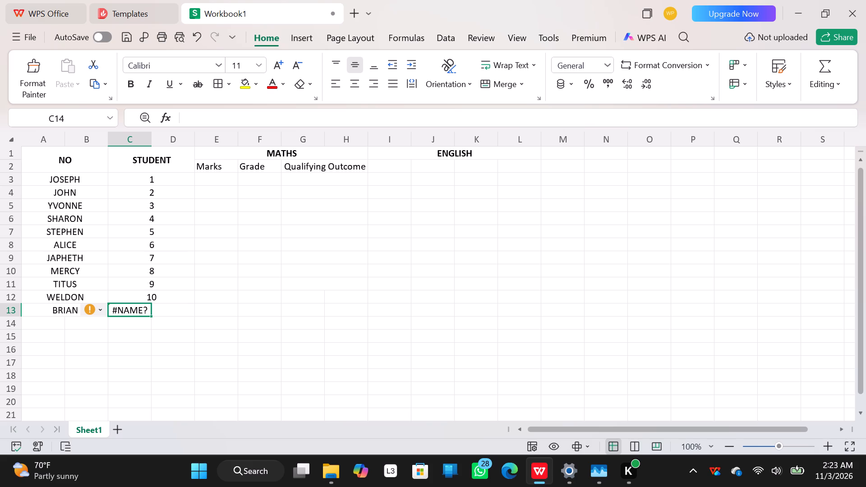
click(211, 115)
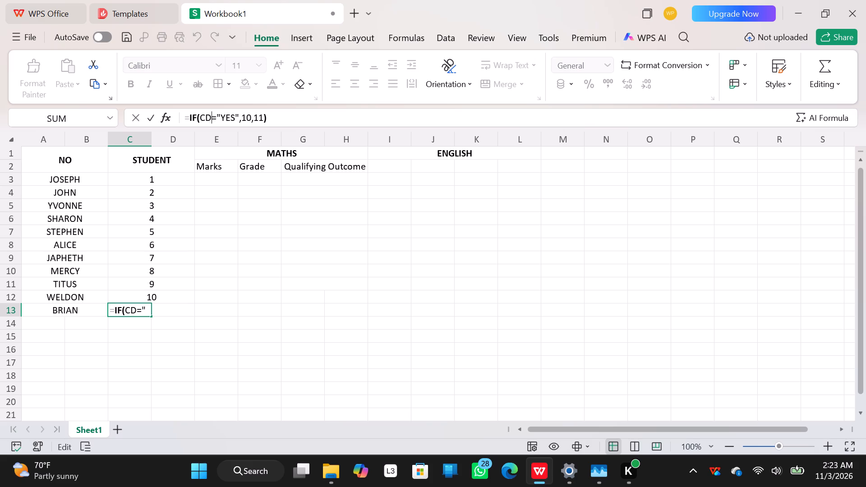
text(12)
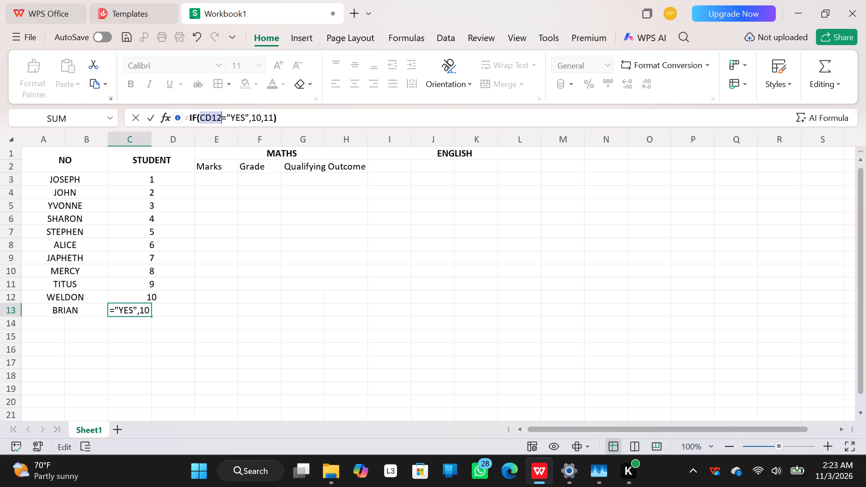
key(Return)
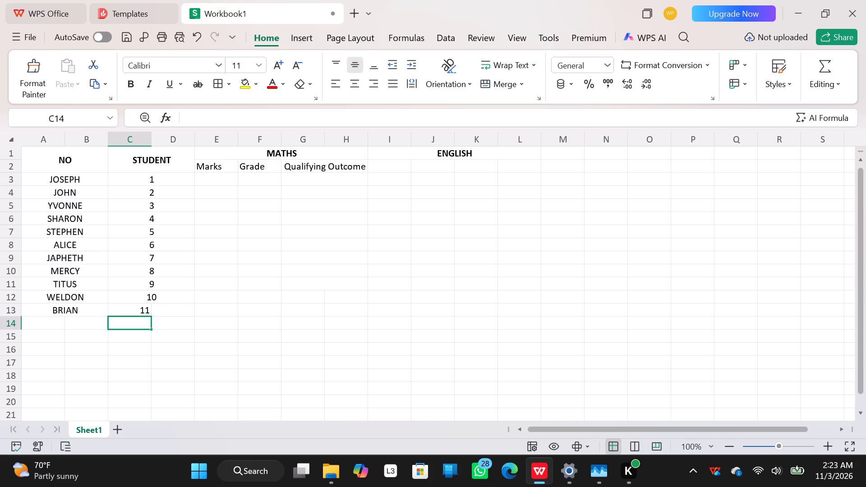
Merge and centre cells C13 and D13 beside BRIAN.
click(173, 312)
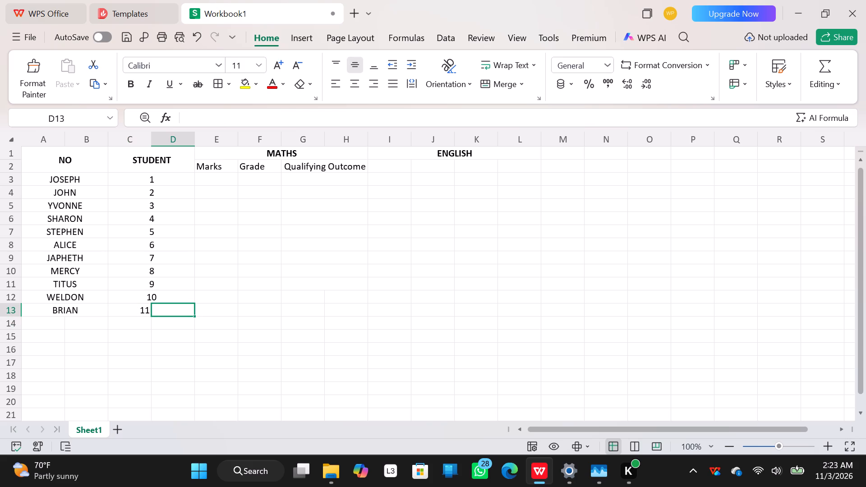
drag(173, 312, 150, 313)
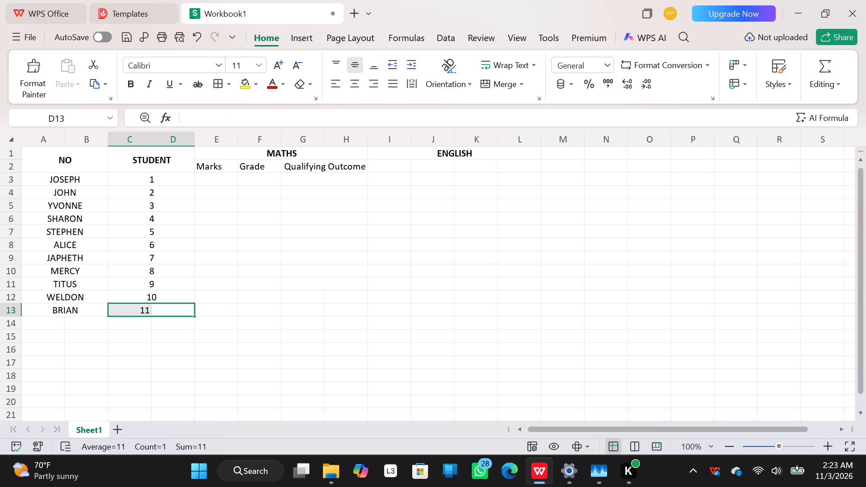
click(511, 88)
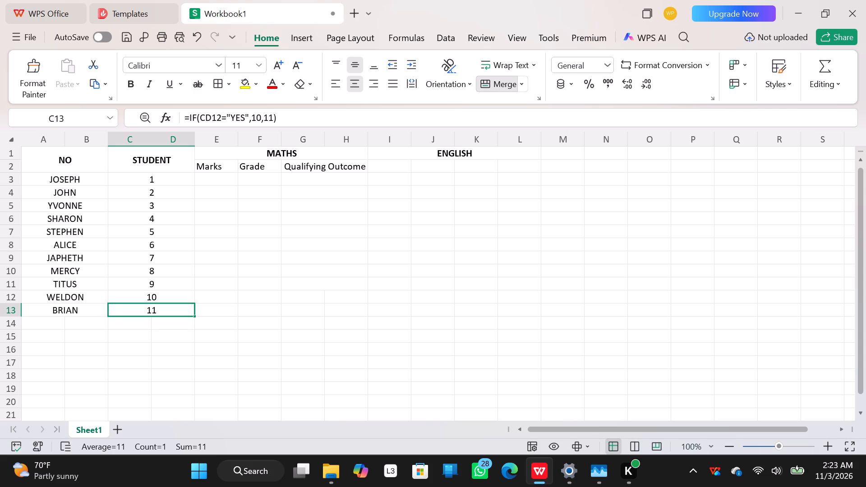
Enter 86 as JOSEPH's MATHS mark in cell E3.
click(236, 179)
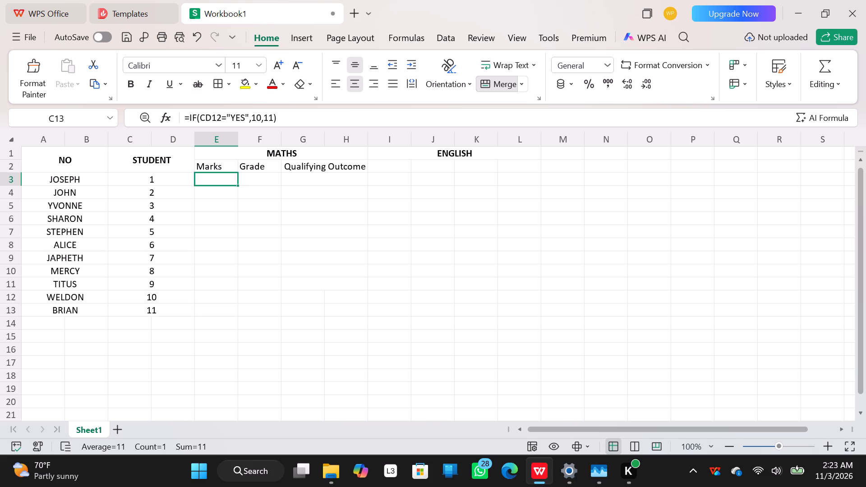
click(236, 179)
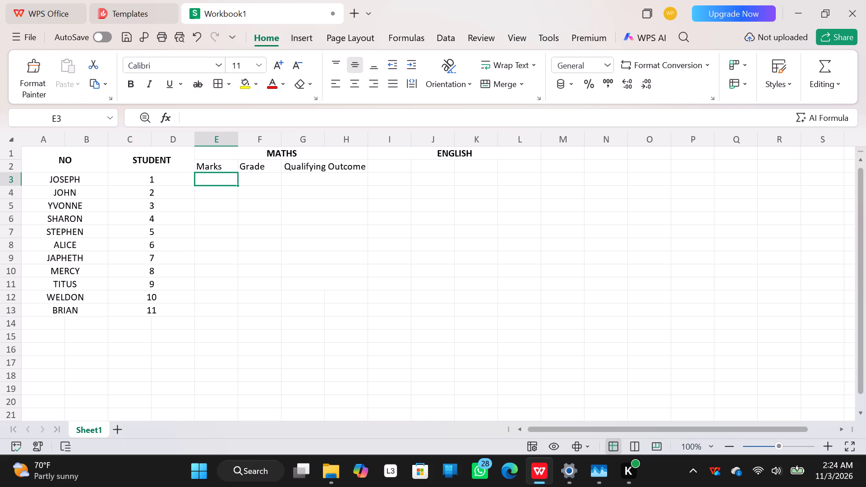
text(86)
key(Return)
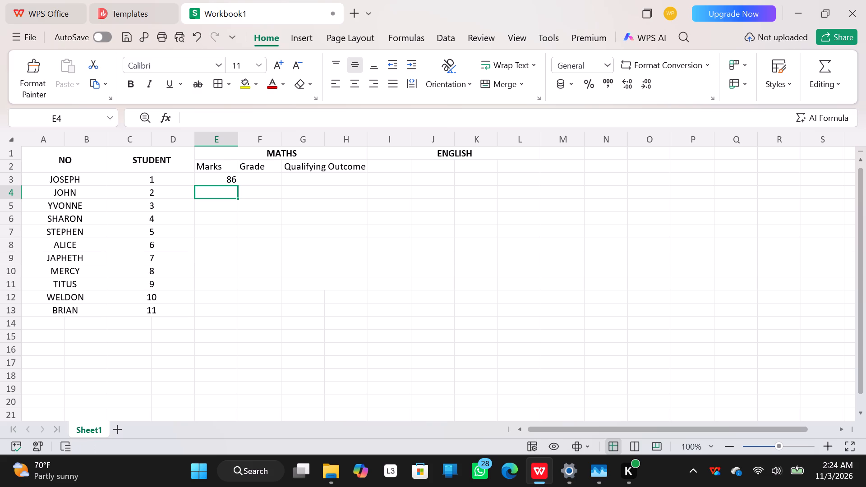
Enter the formula =IF(E3="YES",86,82) in cell E4 for JOHN's MATHS mark.
click(210, 193)
key(equal)
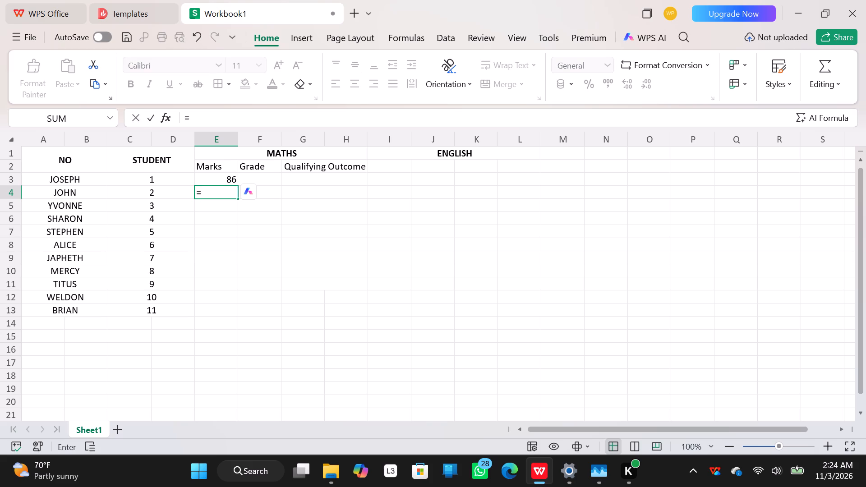
text(IF)
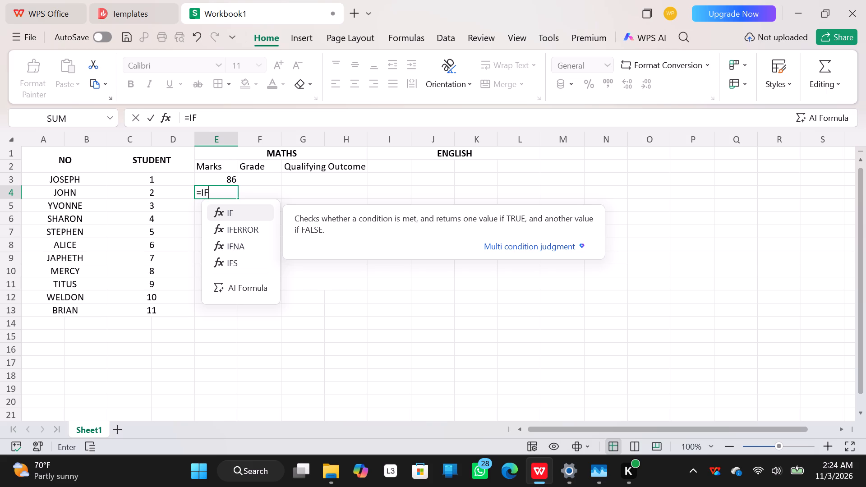
key(shift+parenleft)
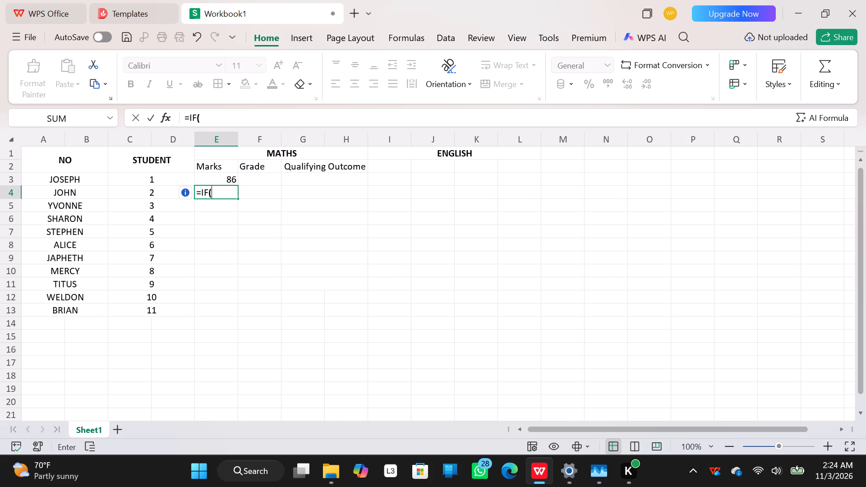
key(e)
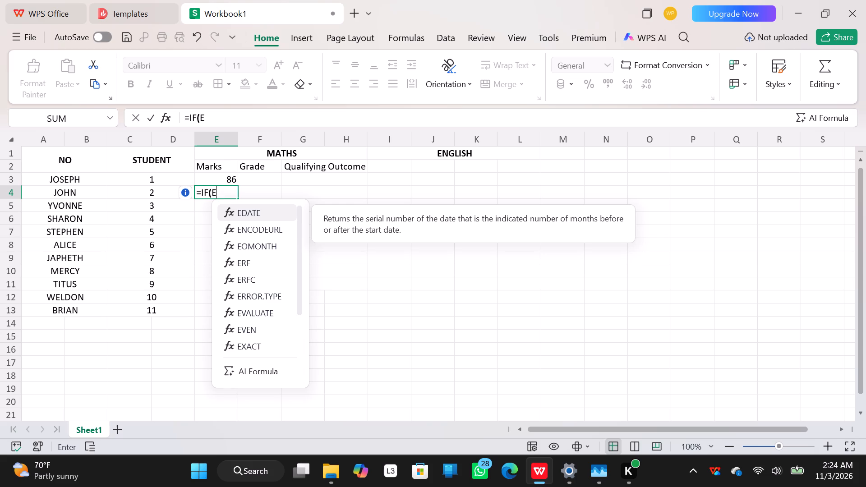
key(3)
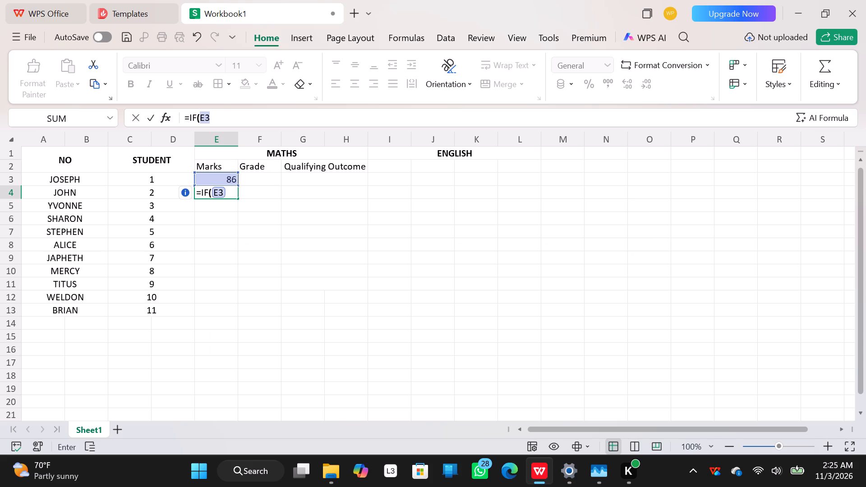
key(equal)
key(Return)
key(apostrophe)
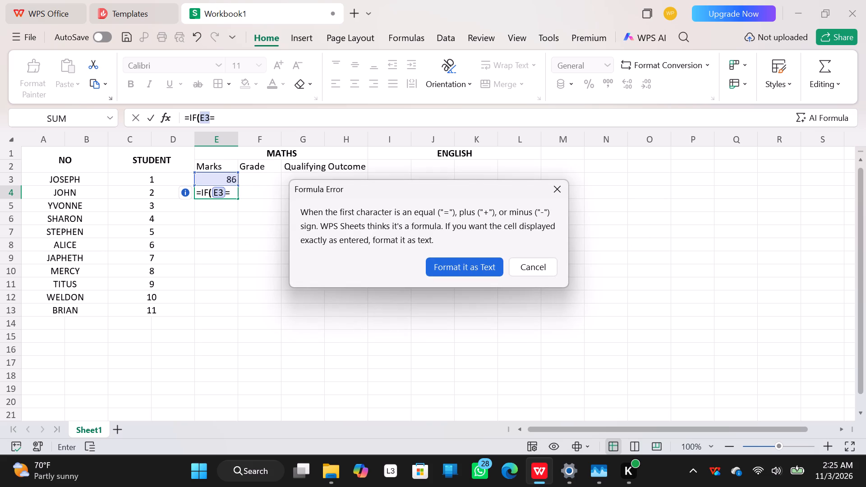
click(553, 184)
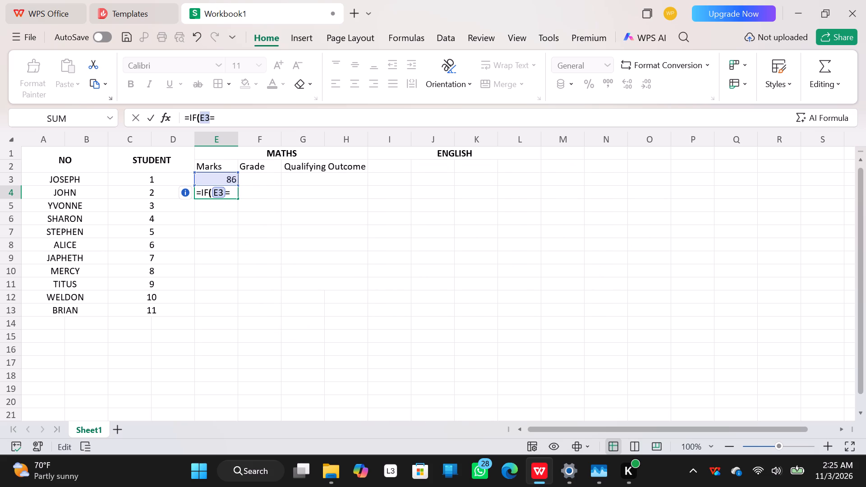
click(229, 119)
key(shift+quotedbl)
text(YES)
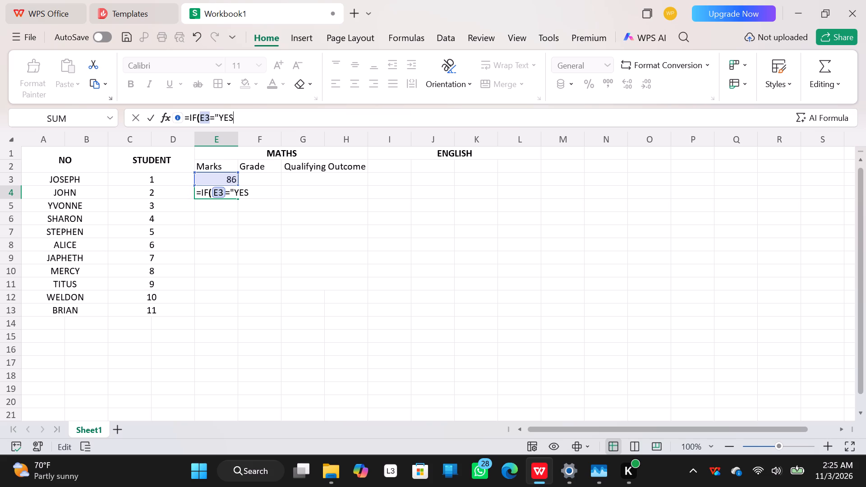
key(shift+quotedbl)
key(comma)
text(86)
key(comma)
key(8)
key(2)
key(shift+parenright)
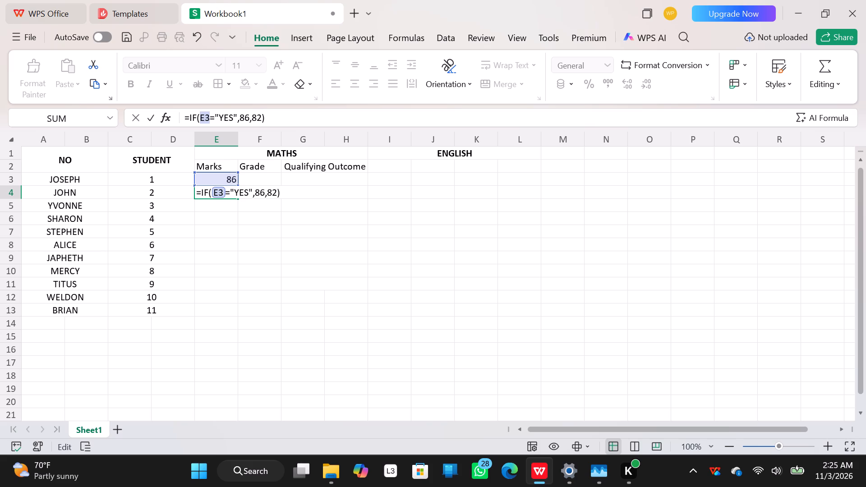
key(Return)
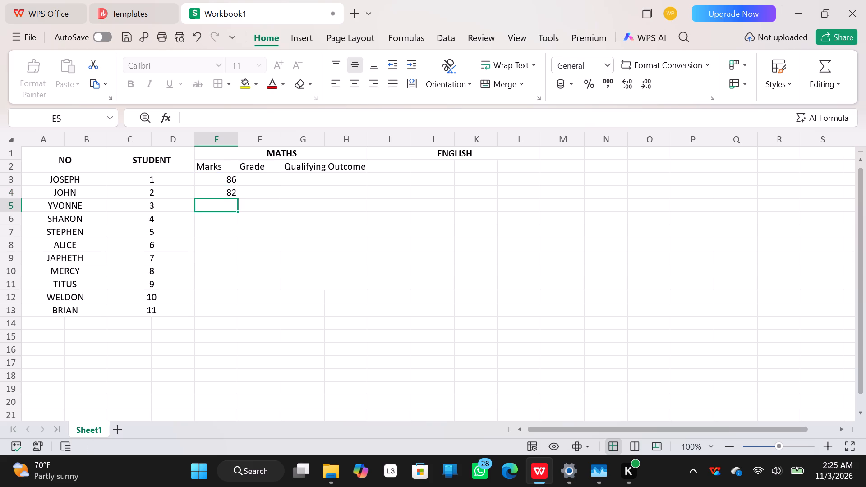
Enter the MATHS marks 67, 56, 78 and 73 for YVONNE, SHARON, STEPHEN and ALICE in cells E5 to E8.
click(206, 209)
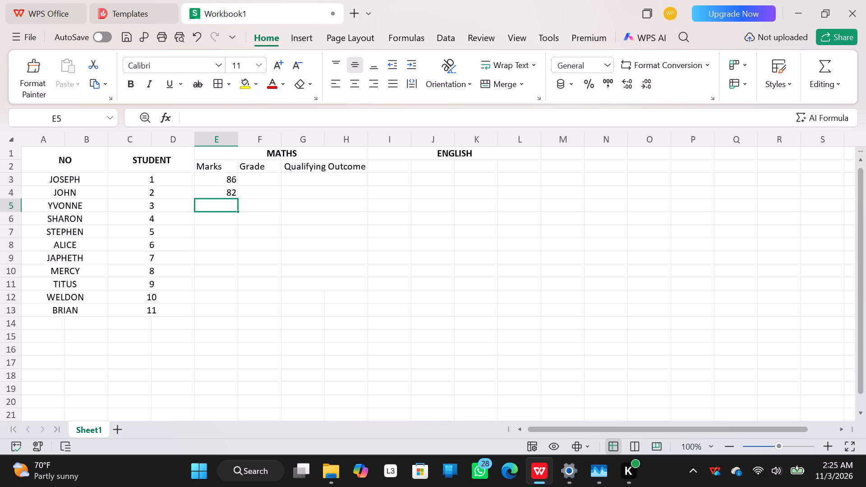
click(211, 207)
text(67)
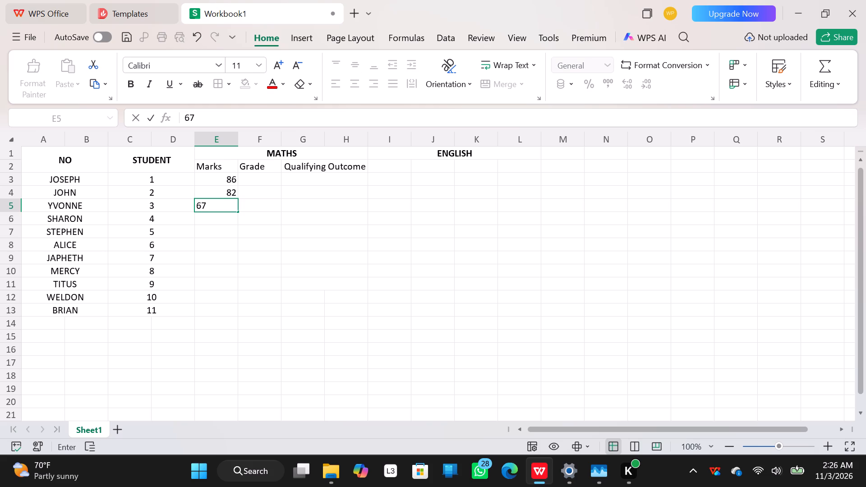
key(Return)
text(56)
key(Return)
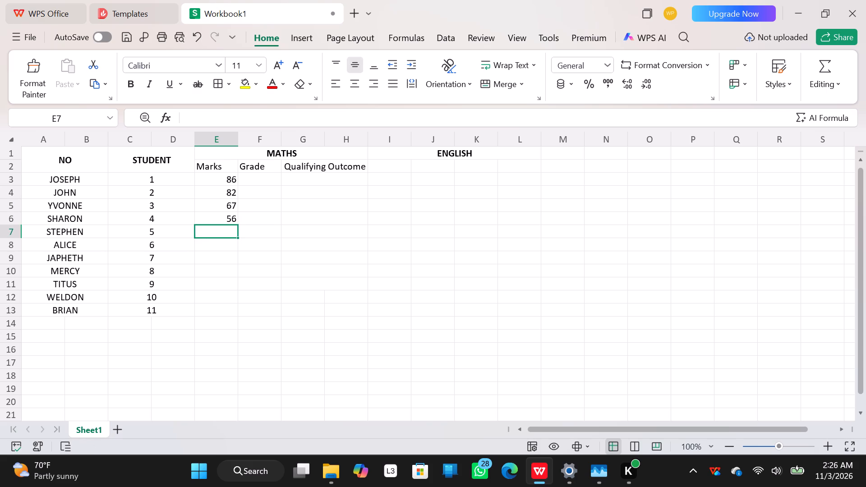
text(78)
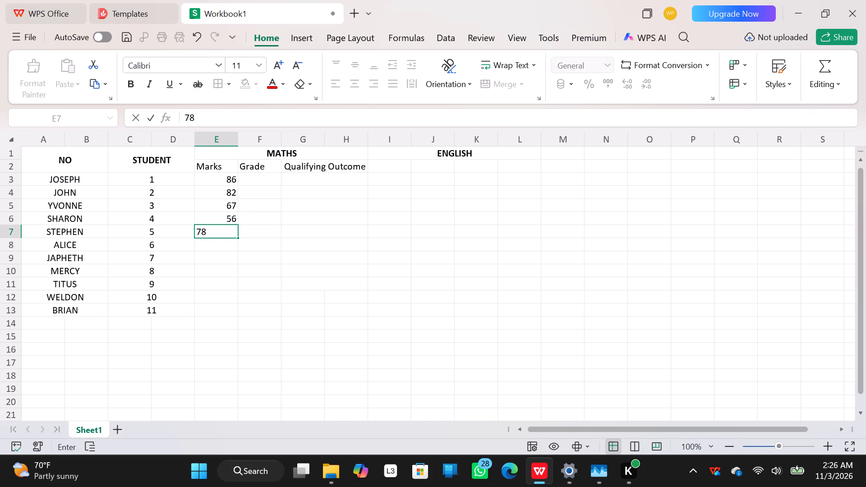
text(73)
key(BackSpace)
key(BackSpace)
key(Return)
text(73)
key(Return)
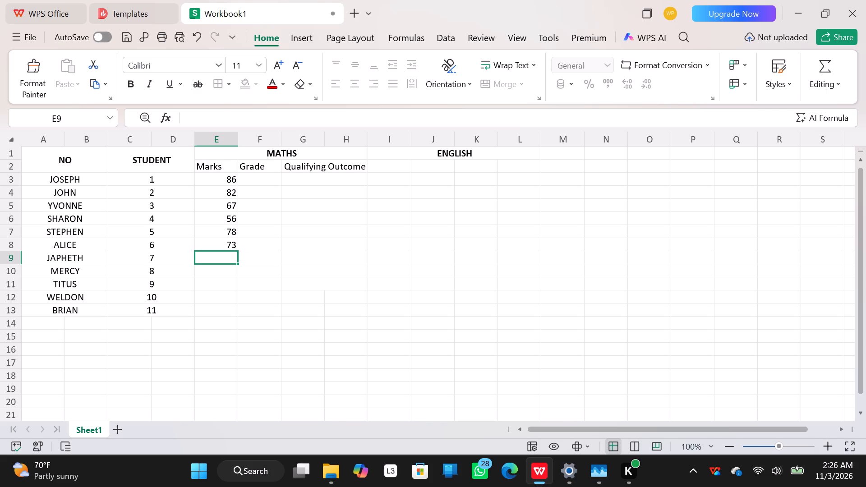
Enter the MATHS marks 45, 62, 54, 67 and 93 for JAPHETH, MERCY, TITUS, WELDON and BRIAN in cells E9 to E13.
text(45)
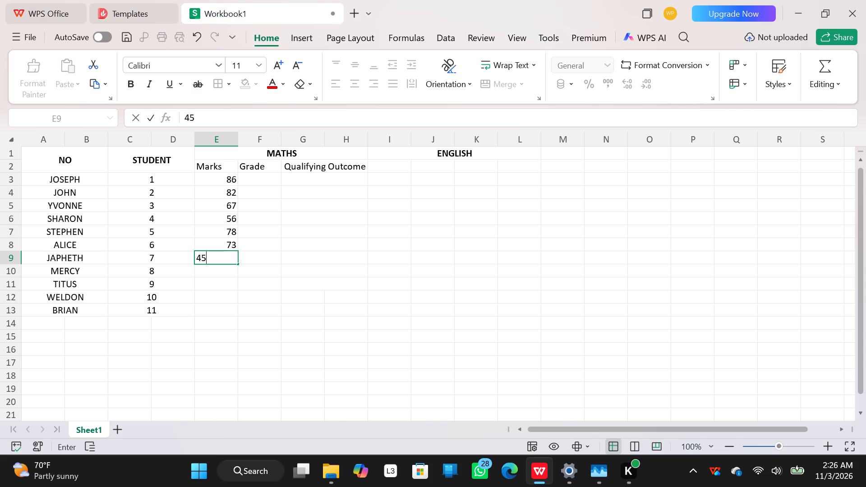
key(Return)
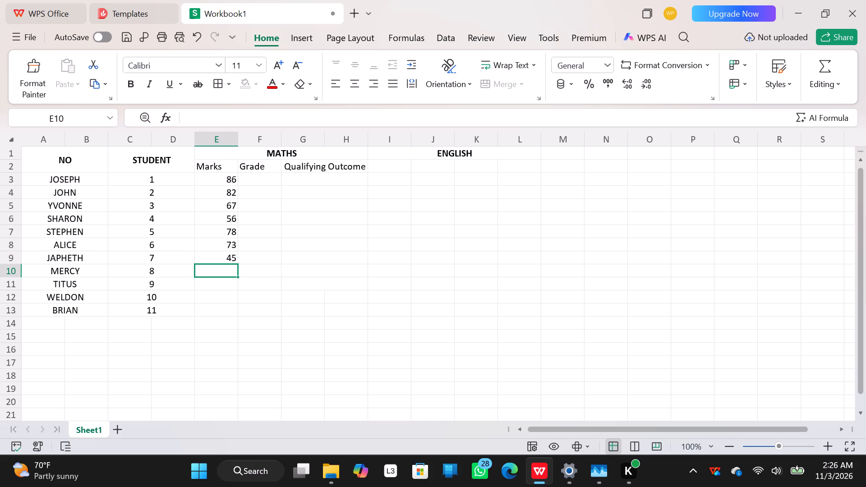
text(76)
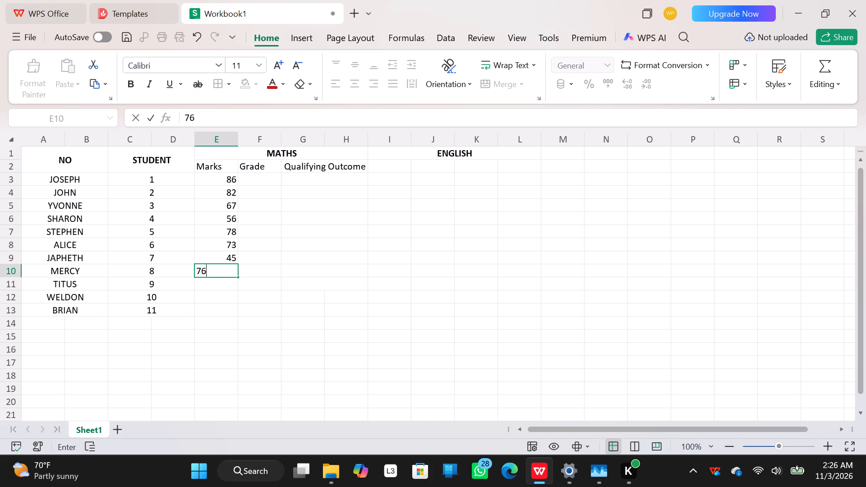
key(BackSpace)
key(BackSpace)
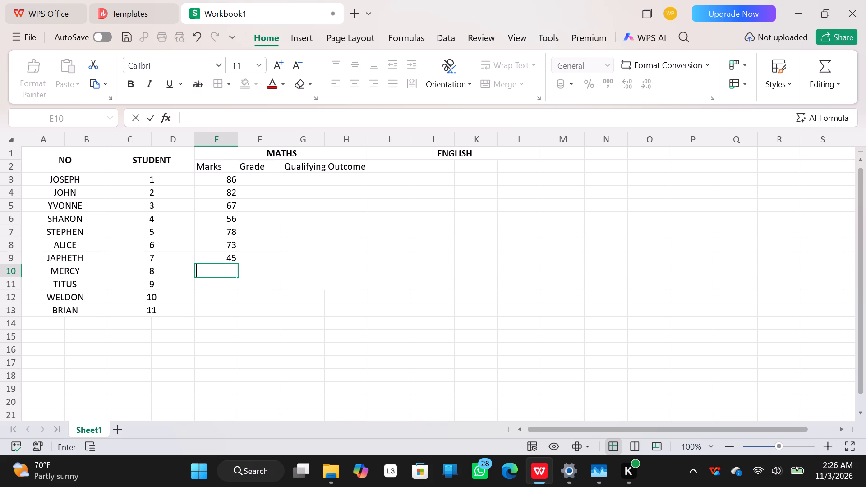
text(62)
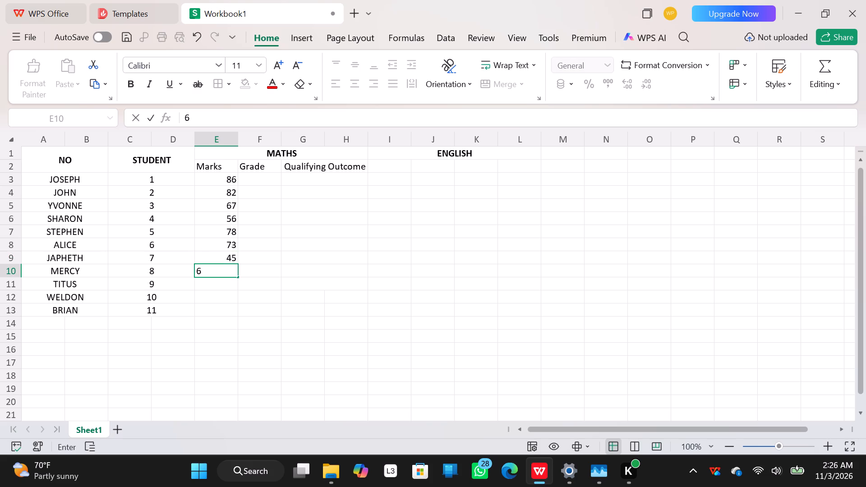
key(Return)
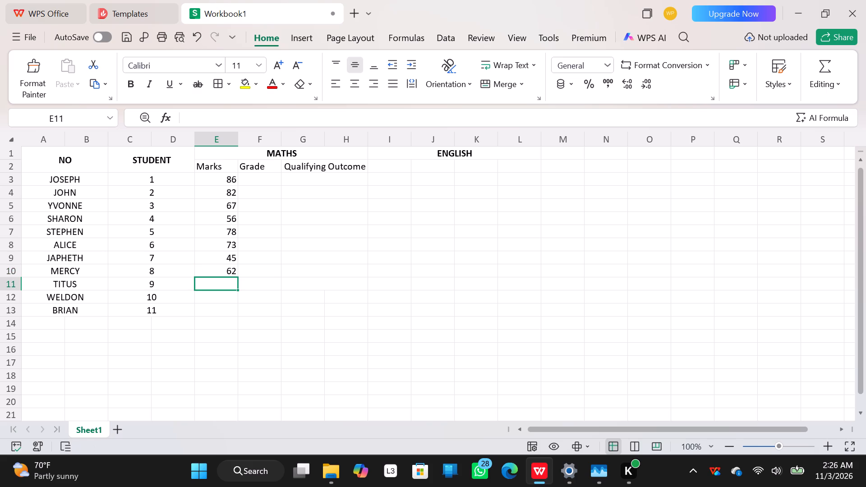
text(54)
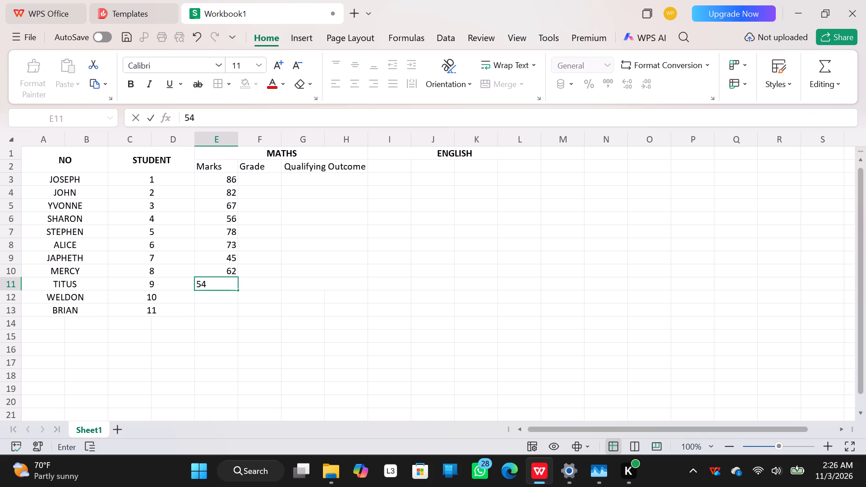
key(Return)
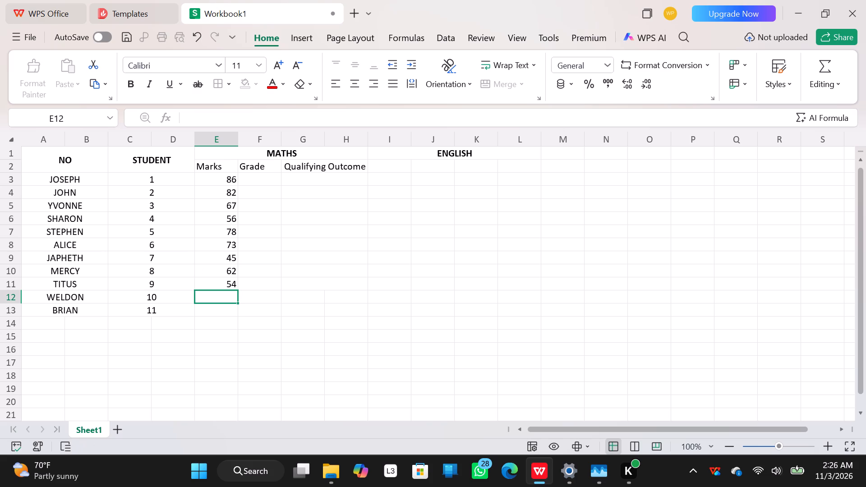
text(67)
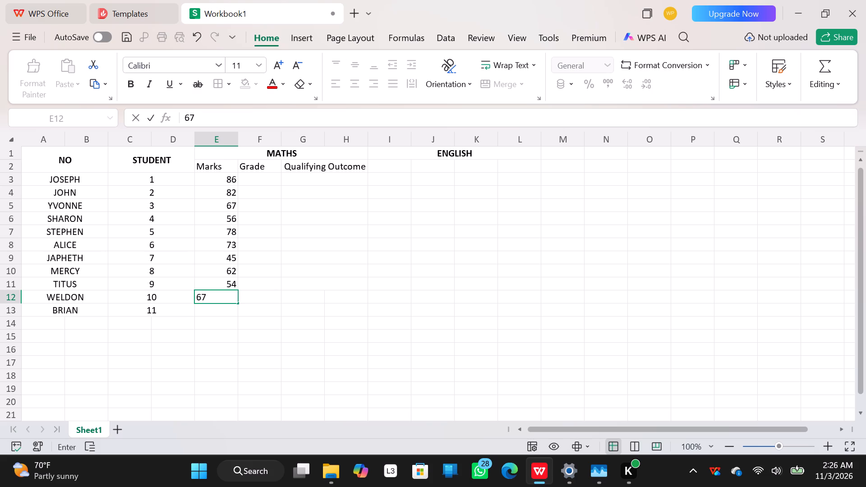
key(Return)
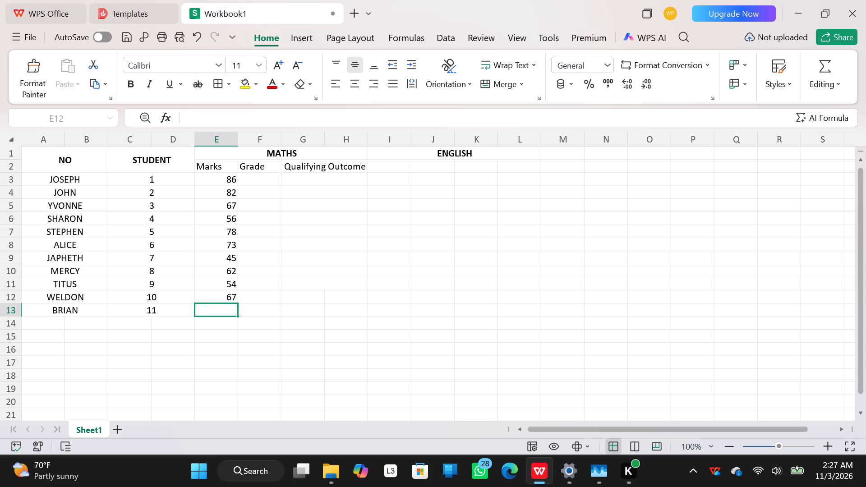
key(9)
key(3)
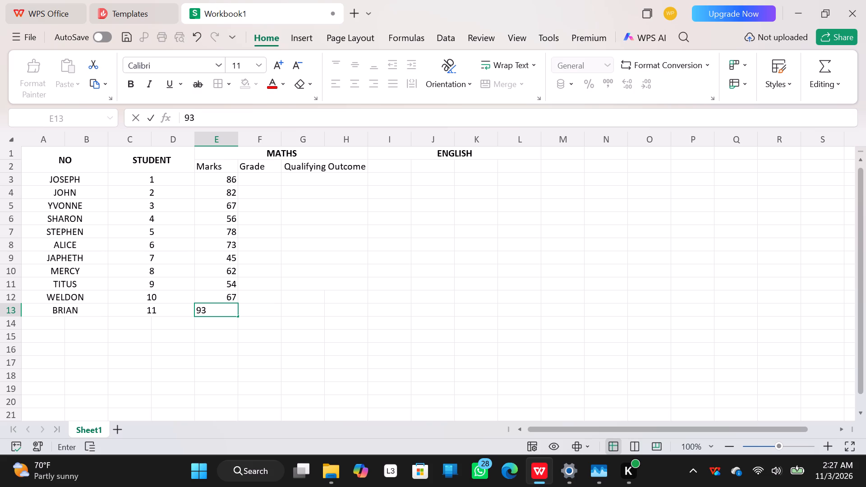
click(266, 170)
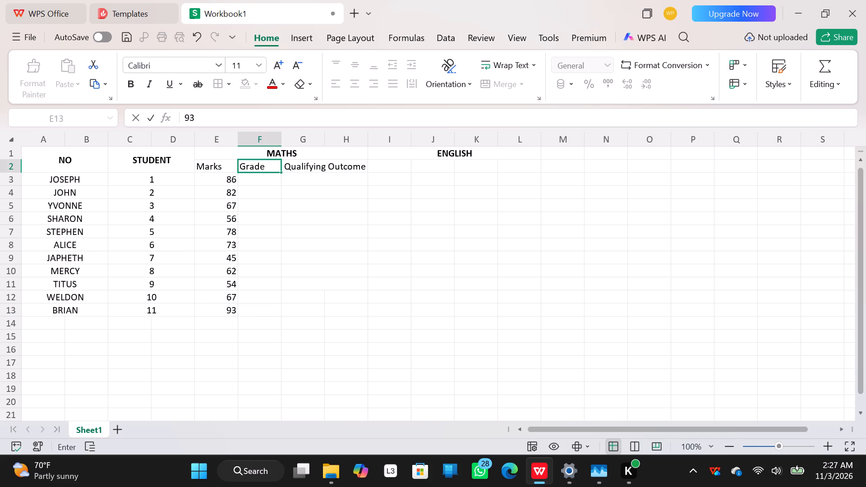
Start an IFS formula in cell F3 for JOSEPH's MATHS grade.
click(264, 181)
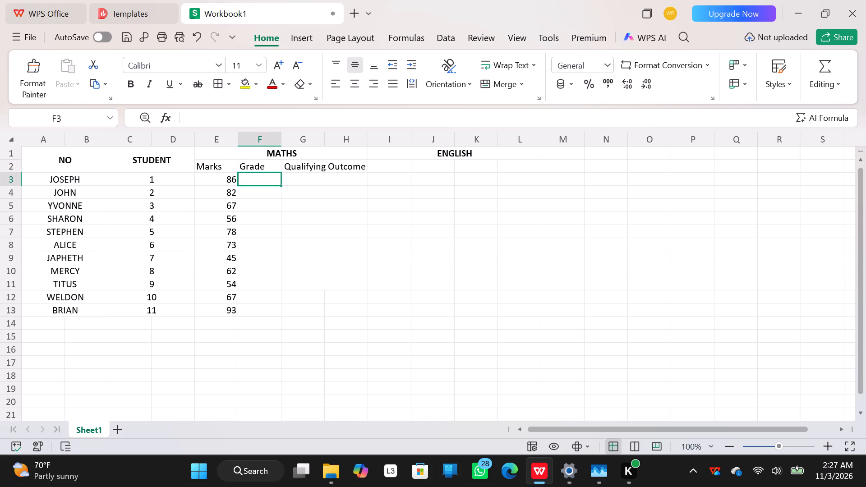
click(202, 117)
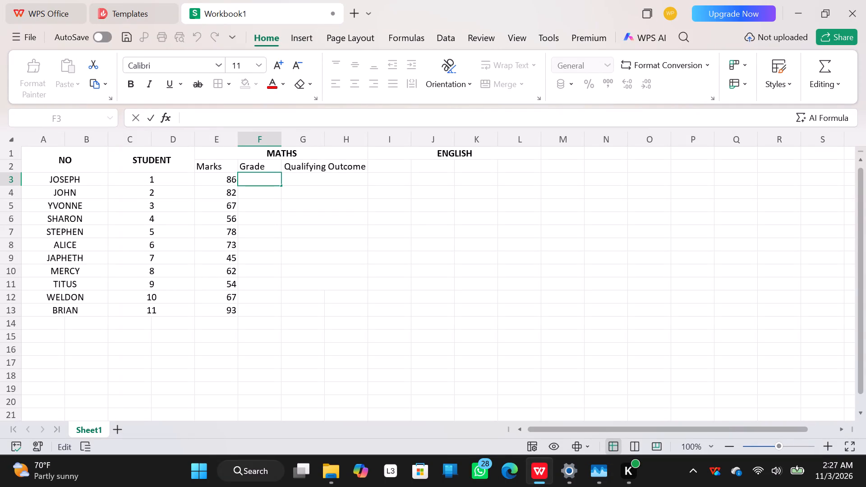
key(equal)
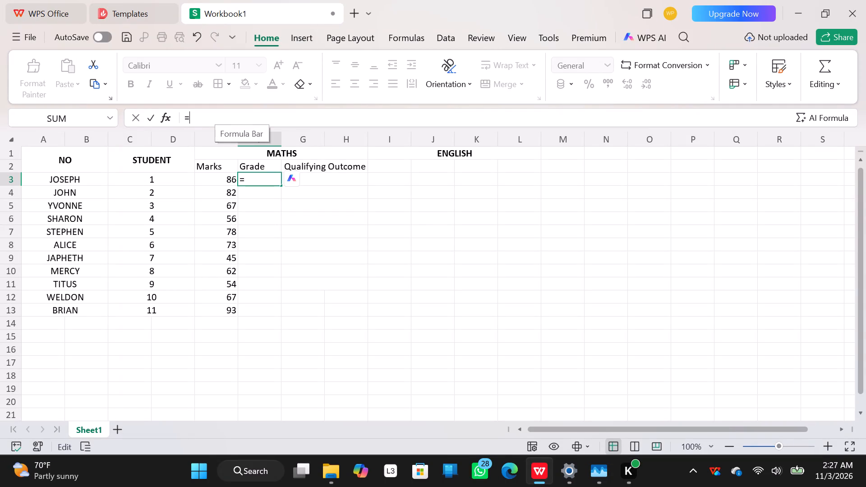
text(IFS)
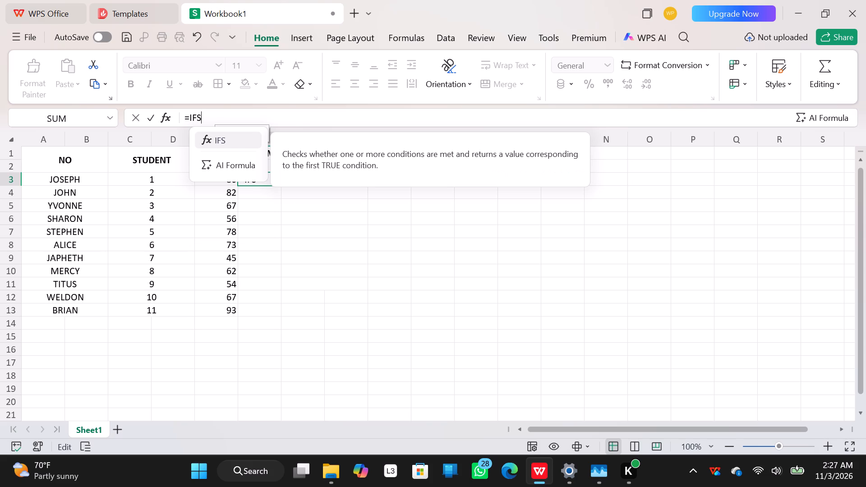
key(shift+parenleft)
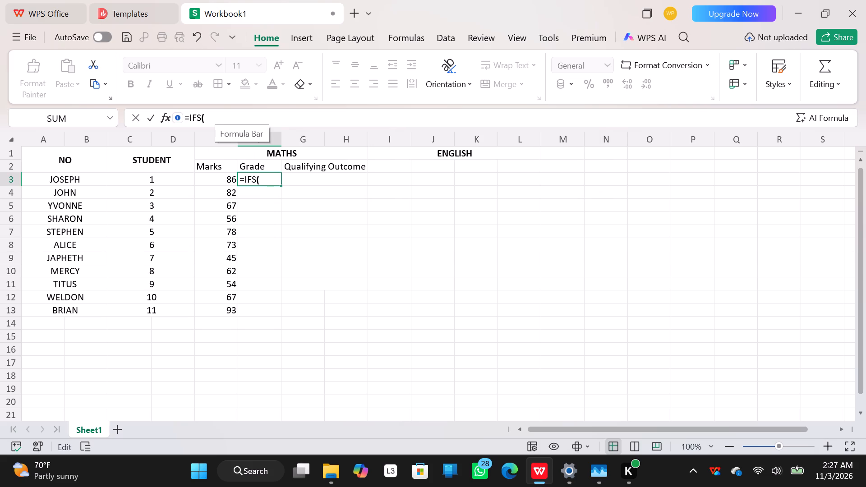
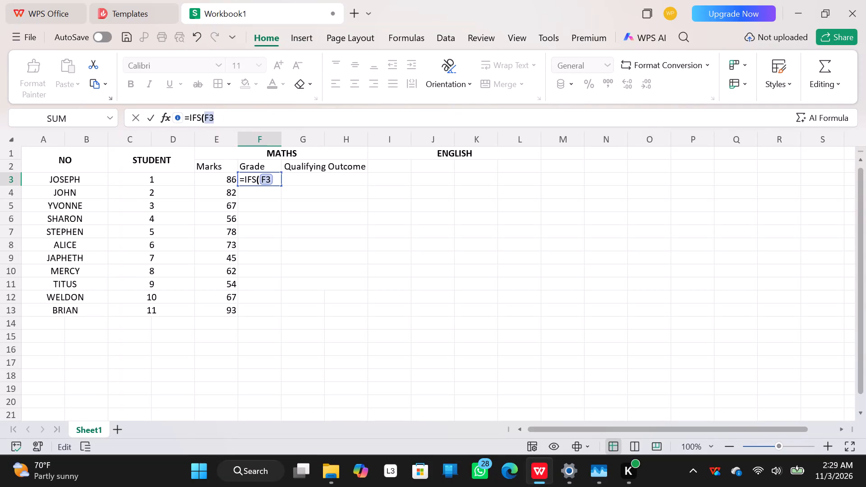
Replace the F3 reference in the IFS formula in cell F3 with the first condition E3>=80, followed by a comma.
key(BackSpace)
key(BackSpace)
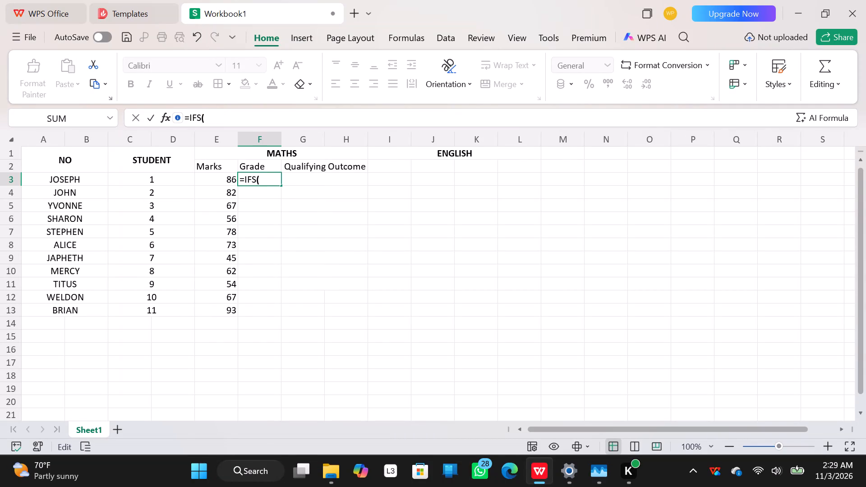
text(E3)
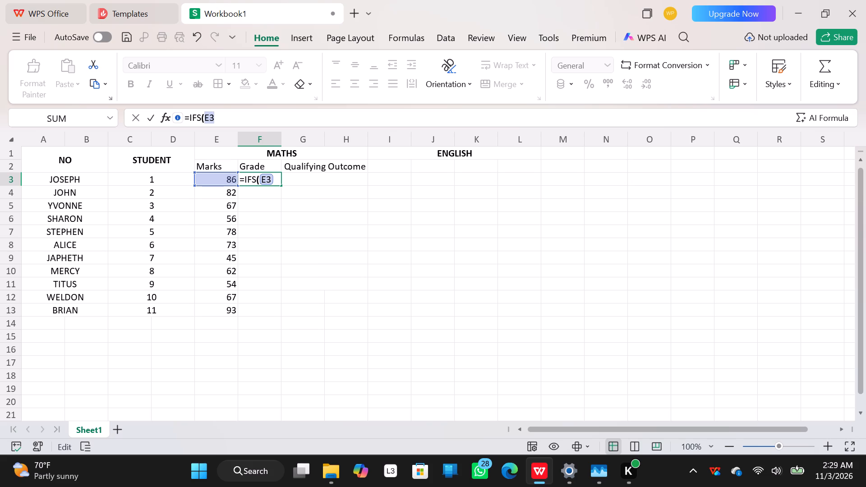
key(shift+greater)
text(=80)
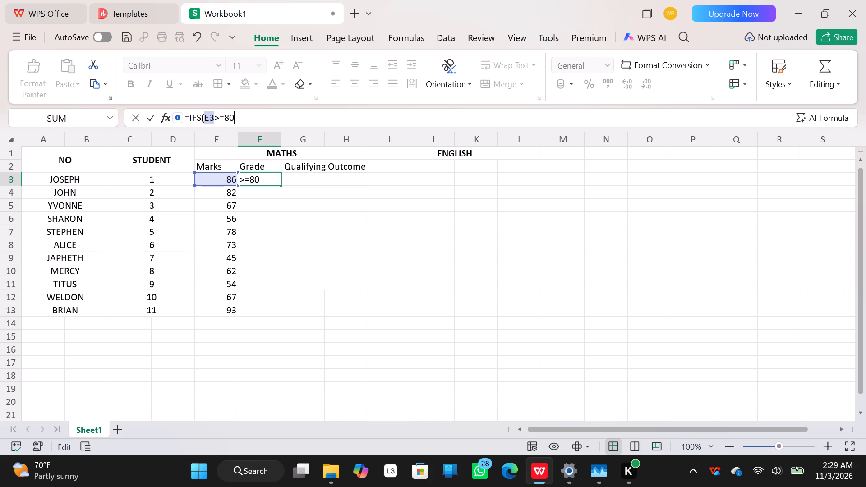
key(comma)
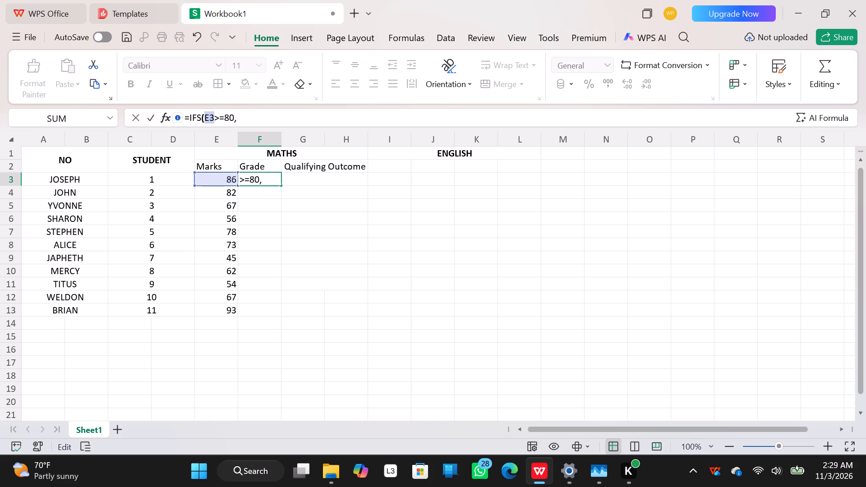
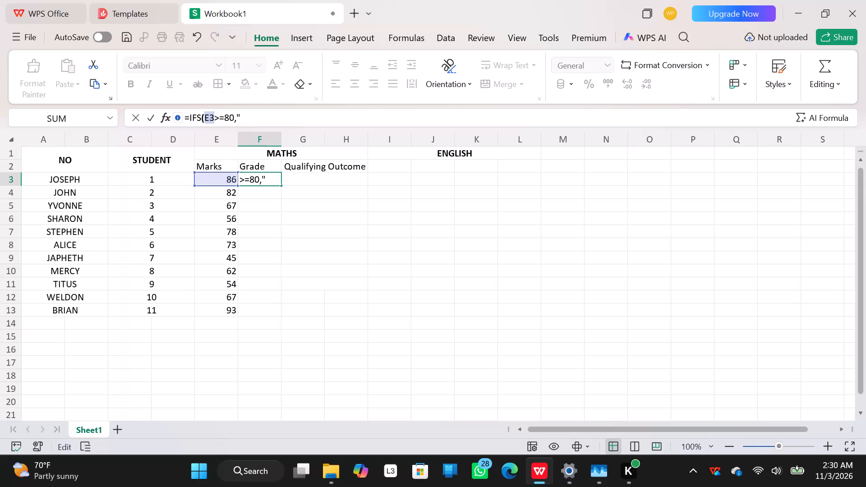
Complete the grade result "A" for the first condition of the IFS formula in cell F3, followed by a comma.
key(a)
key(shift+quotedbl)
key(comma)
Add the condition E3>=75 with the result "A-" to the IFS formula in F3, followed by a comma.
text(E3)
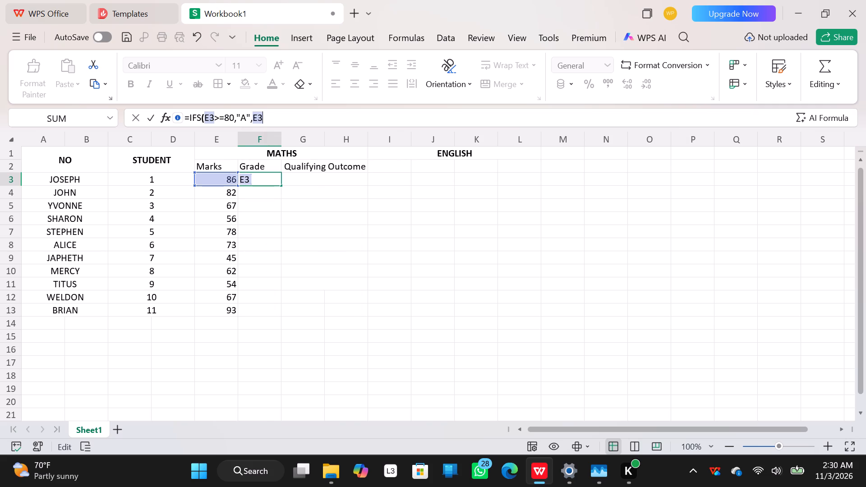
key(shift+greater)
key(equal)
text(75)
key(comma)
key(shift+quotedbl)
key(a)
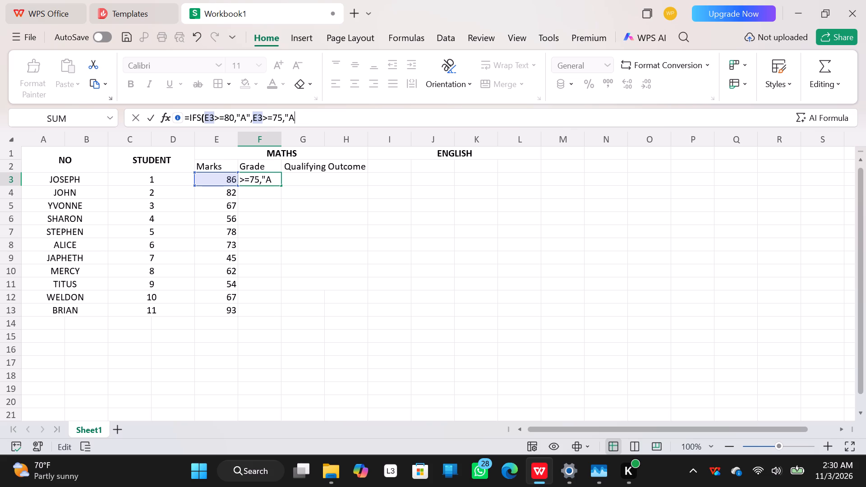
key(minus)
key(shift+quotedbl)
key(comma)
Add the condition E3>=70 with the result "B+" to the IFS formula in F3, followed by a comma.
text(E3)
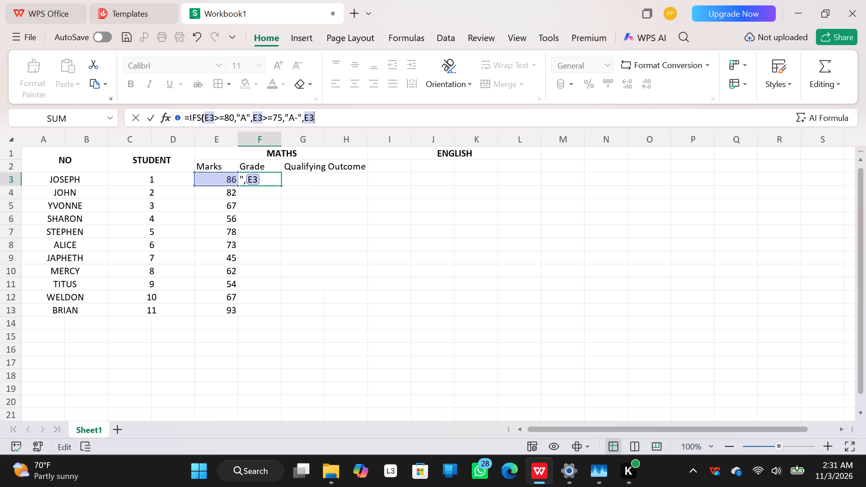
key(shift+greater)
key(7)
key(0)
click(319, 115)
key(equal)
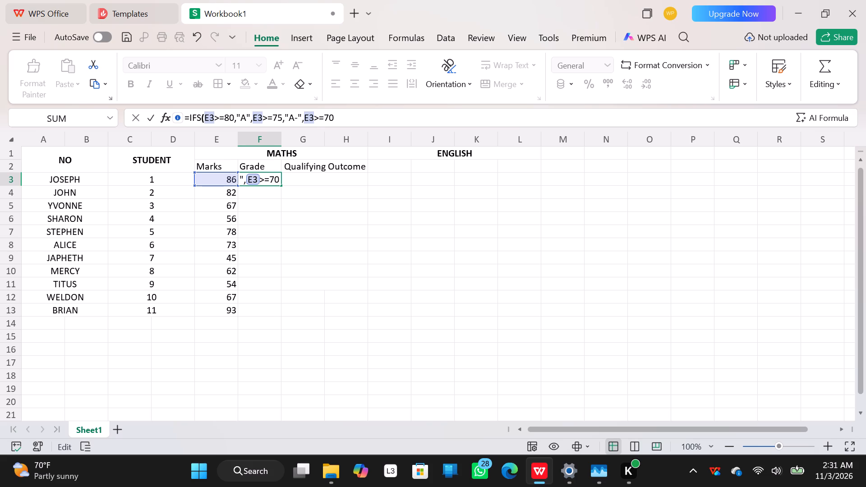
click(341, 113)
key(comma)
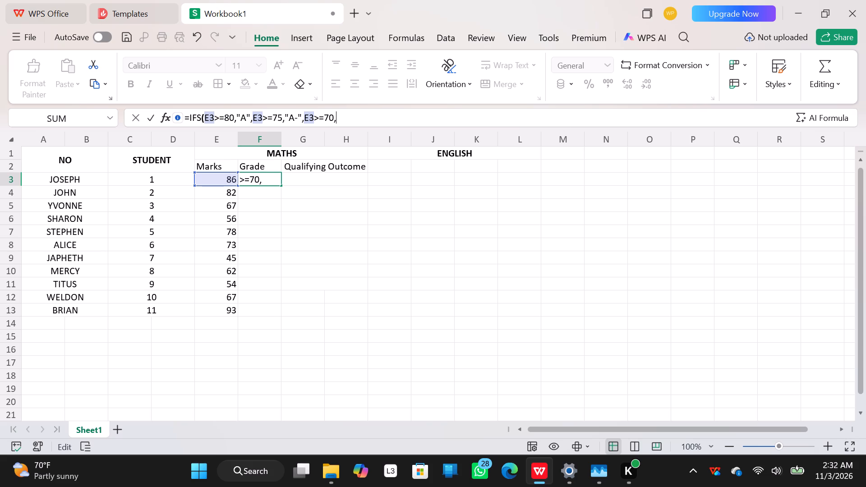
key(shift+quotedbl)
key(b)
key(shift+plus)
key(apostrophe)
key(BackSpace)
key(shift+quotedbl)
key(comma)
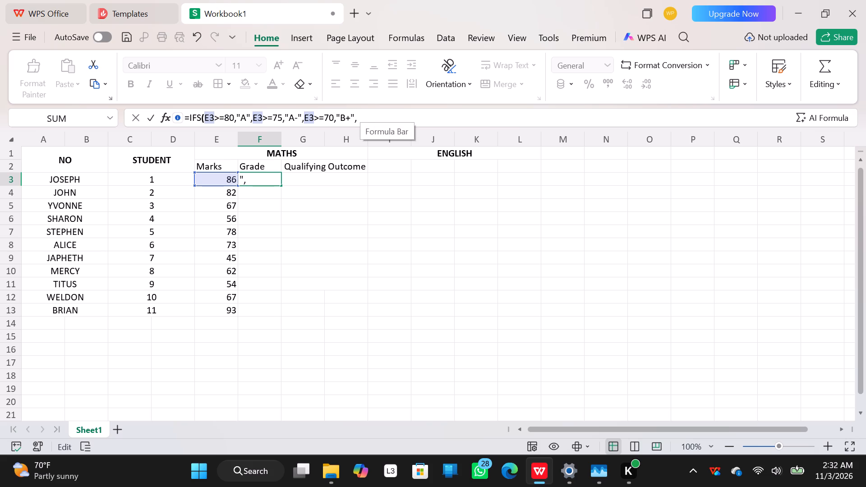
Add the condition E3>=65 with the result "B" to the IFS formula in F3, followed by a comma.
text(E3)
key(shift+greater)
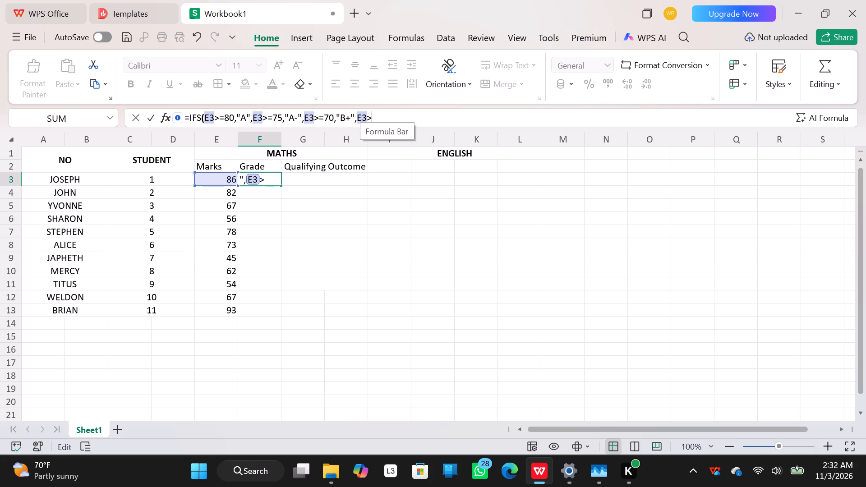
key(equal)
text(65)
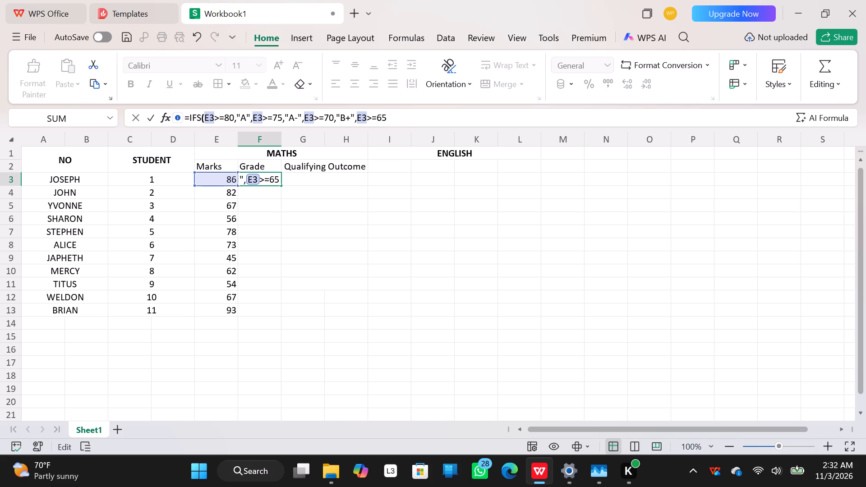
key(comma)
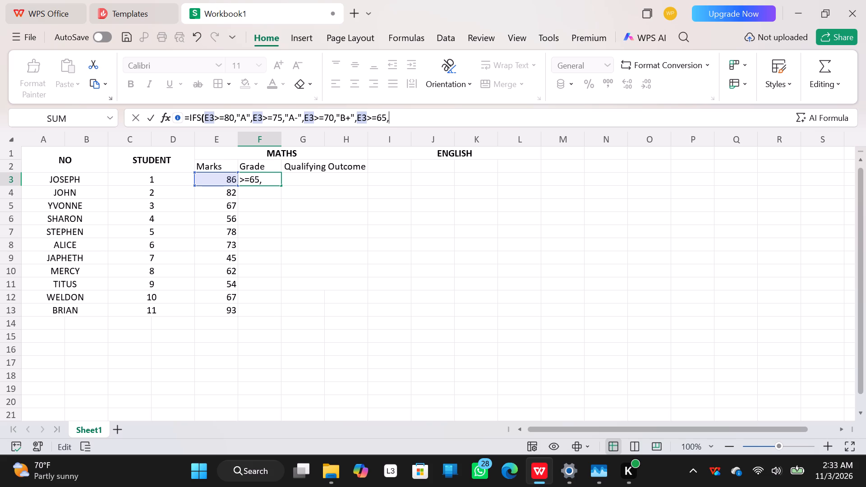
key(shift+quotedbl)
key(b)
key(shift+quotedbl)
key(comma)
Add the condition E3>=60 with the result "B-" to the IFS formula in F3, followed by a comma.
text(E3)
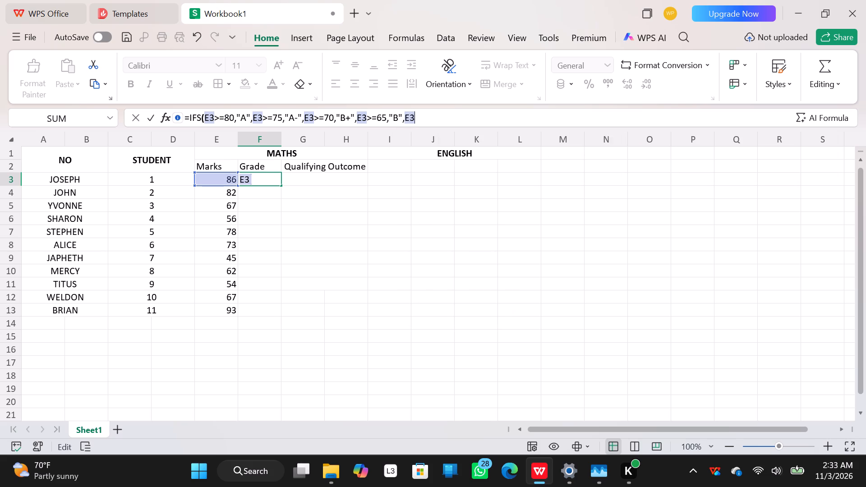
key(shift+greater)
key(equal)
key(6)
key(0)
key(comma)
key(shift+quotedbl)
key(b)
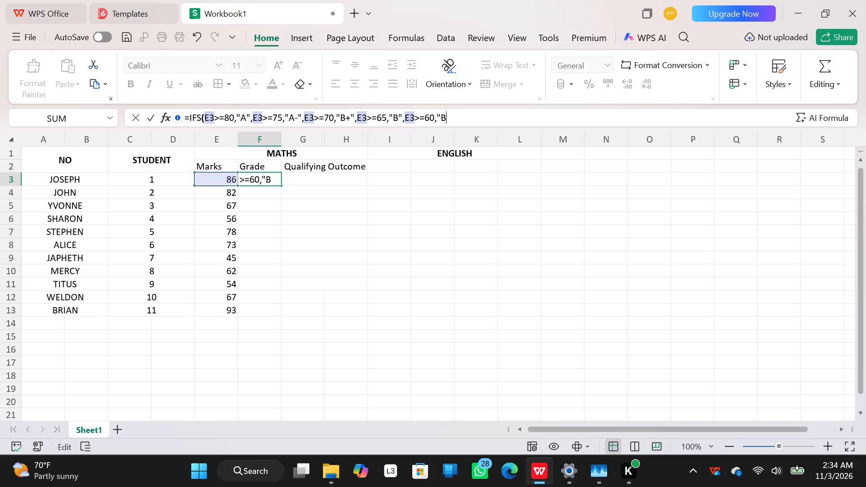
key(minus)
key(shift+quotedbl)
key(comma)
Add the condition E3>=55 with the result "C+" to the IFS formula in F3, followed by a comma.
text(E3)
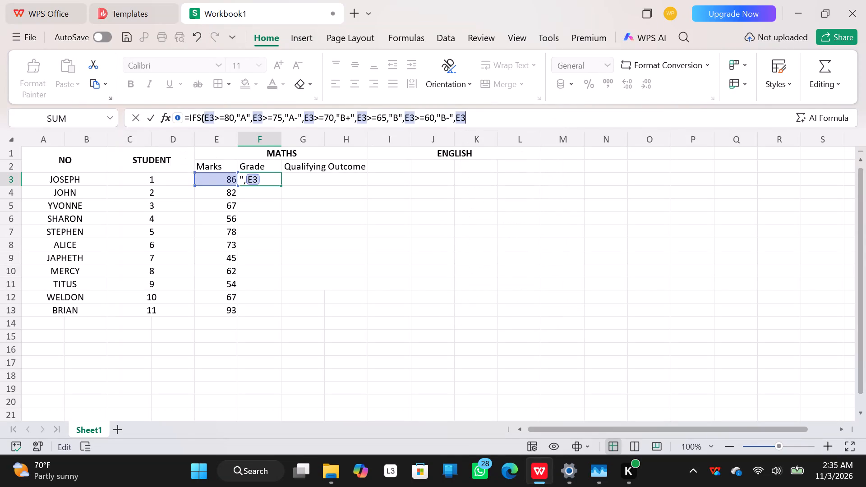
key(shift+greater)
key(equal)
text(55)
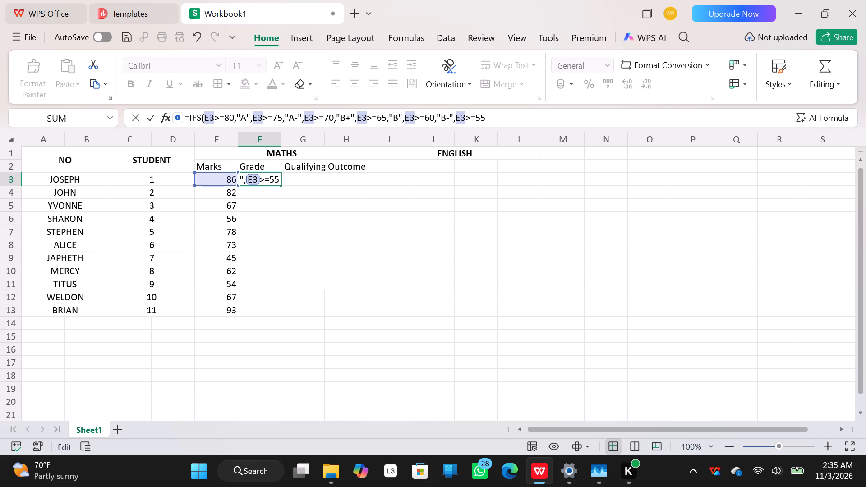
key(comma)
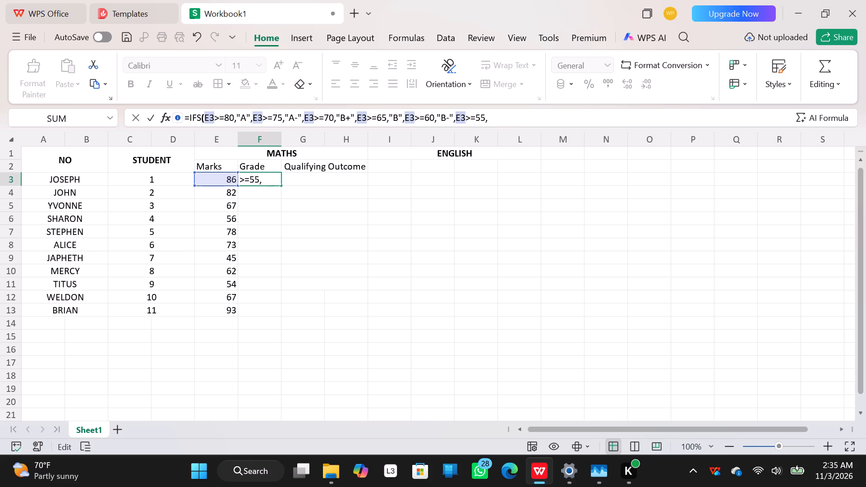
key(shift+quotedbl)
key(c)
key(shift+plus)
key(shift+quotedbl)
key(comma)
Add the condition E3>=50 with the result "C" to the IFS formula in F3, followed by a comma.
key(e)
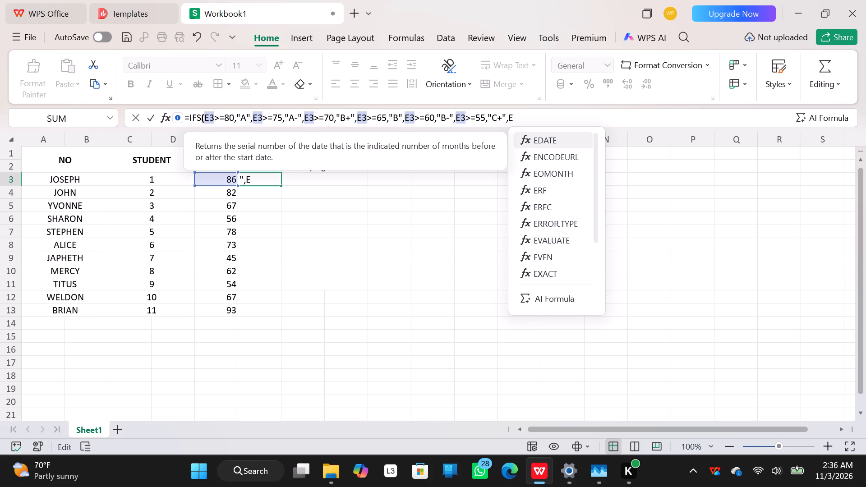
key(3)
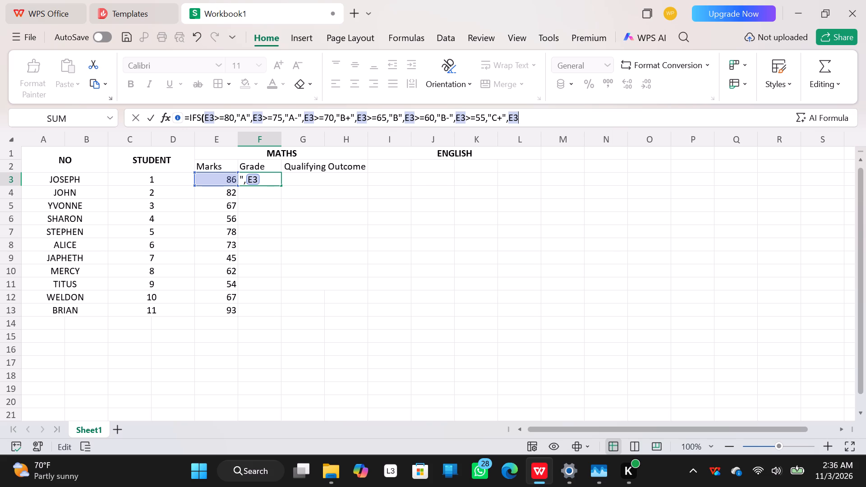
key(shift+greater)
key(equal)
key(5)
key(0)
key(comma)
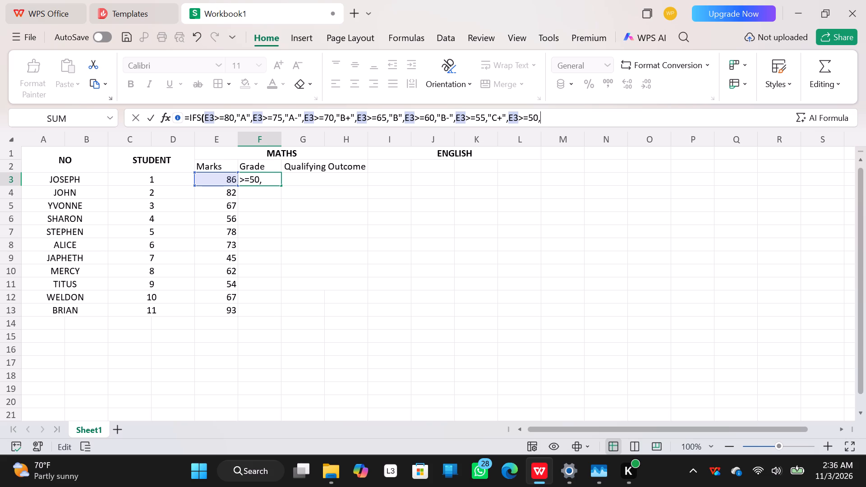
key(shift+quotedbl)
key(c)
key(shift+quotedbl)
key(comma)
Add the condition E3>=45 with the result "C-" to the IFS formula in F3, followed by a comma.
key(e)
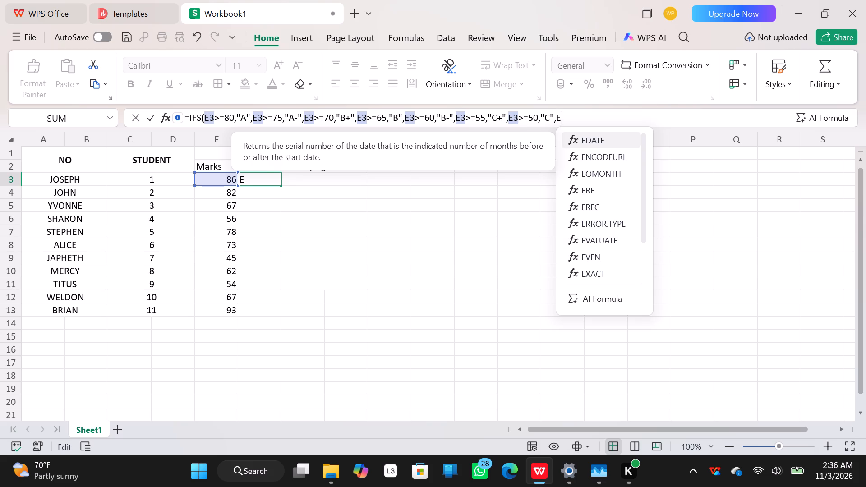
key(3)
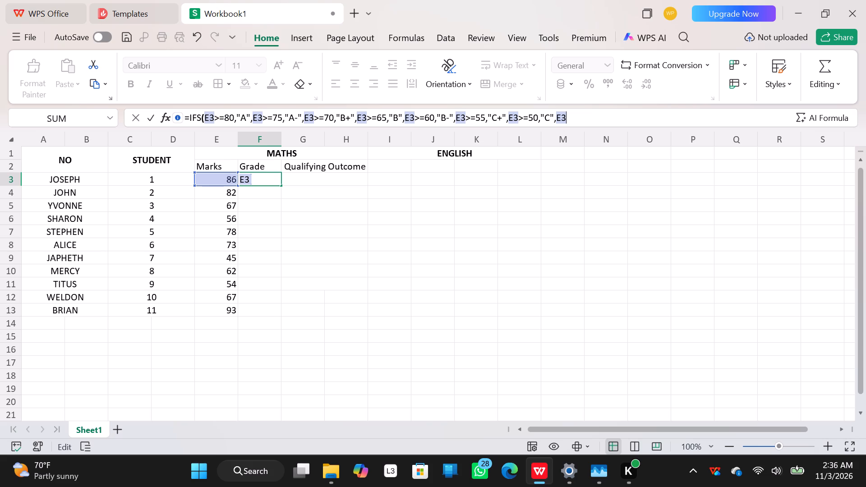
key(shift+greater)
key(equal)
text(45)
key(comma)
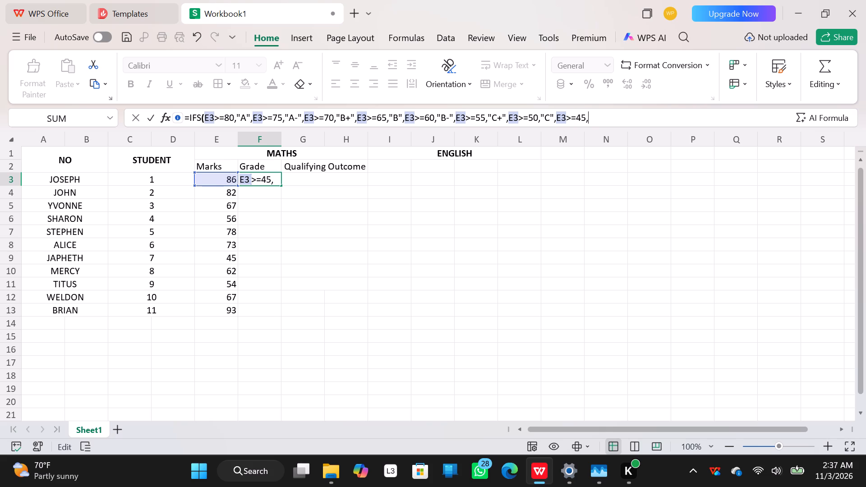
key(shift+quotedbl)
key(c)
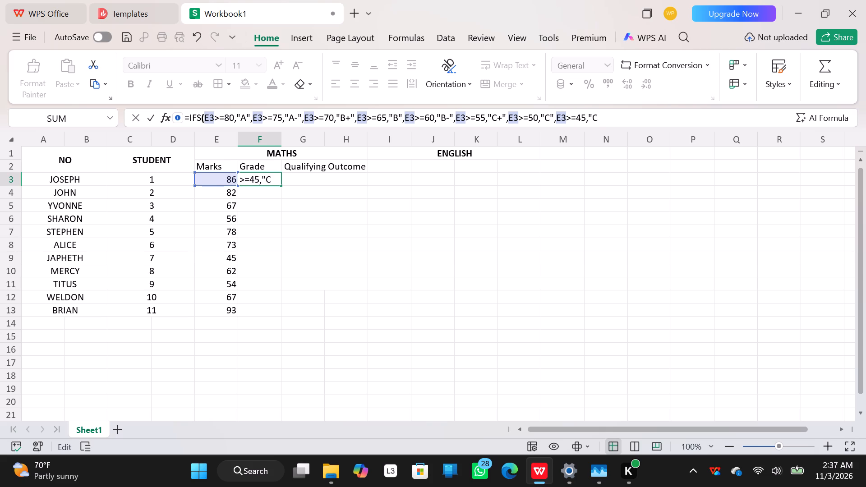
key(minus)
key(shift+quotedbl)
key(comma)
Add the condition E3>=40 to the IFS formula in F3.
text(E3)
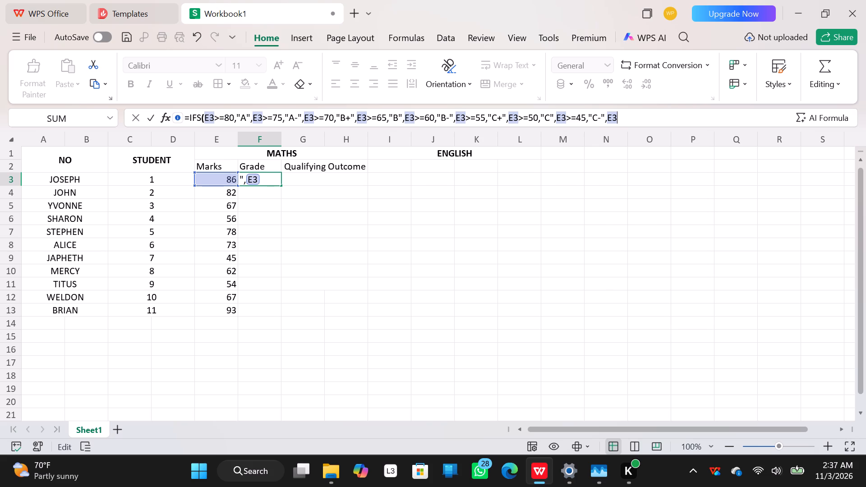
key(shift+greater)
key(equal)
key(4)
key(0)
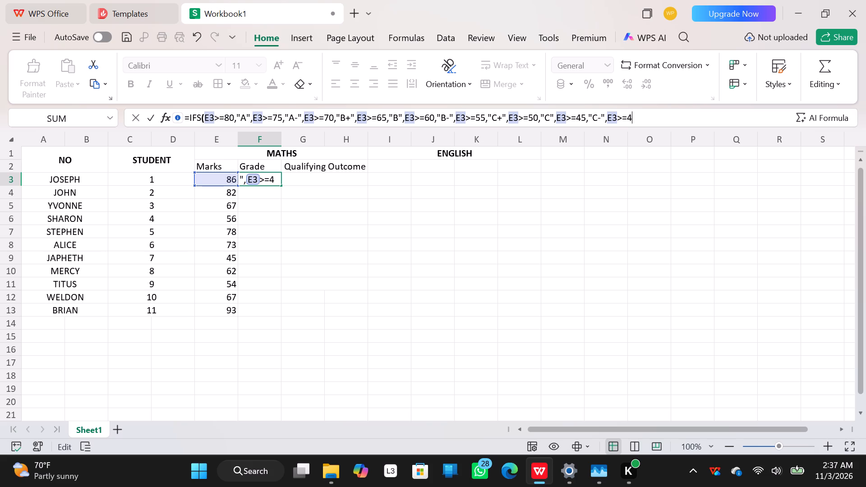
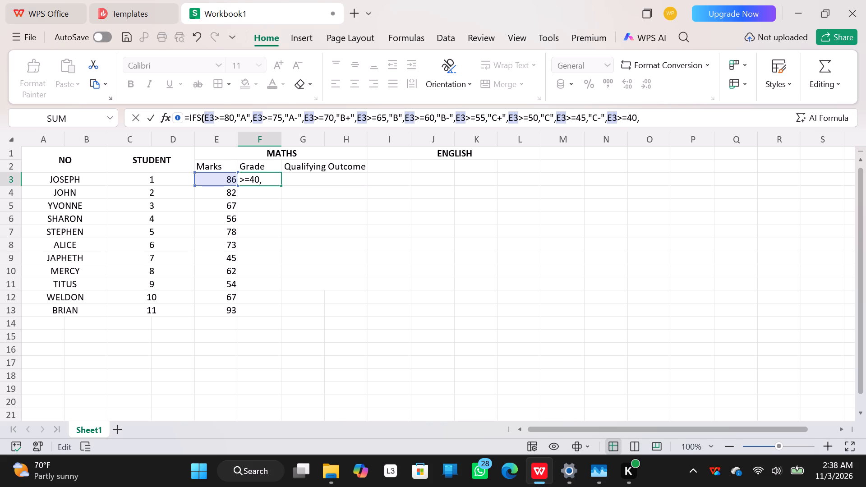
Give the E3>=40 condition in F3's IFS formula the result "D+", followed by a comma.
key(shift+quotedbl)
key(d)
key(shift+plus)
key(shift+quotedbl)
key(comma)
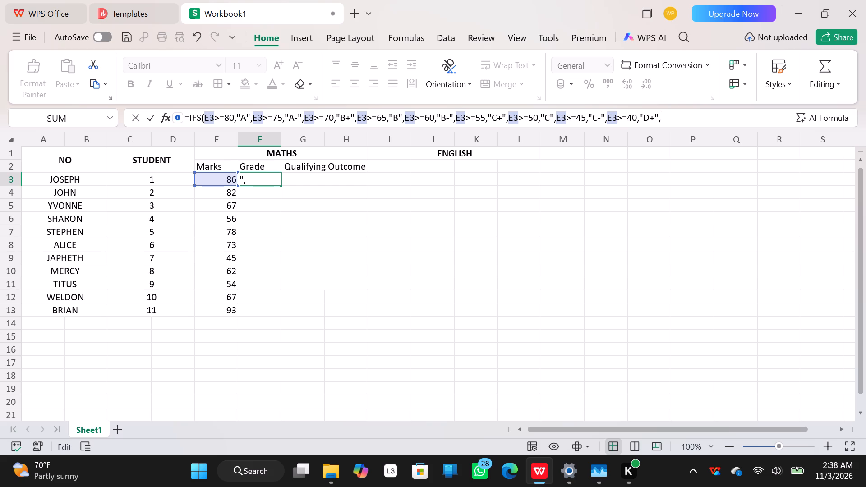
Add the condition E3>=35 with the result "D" to the IFS formula in F3, followed by a comma.
key(e)
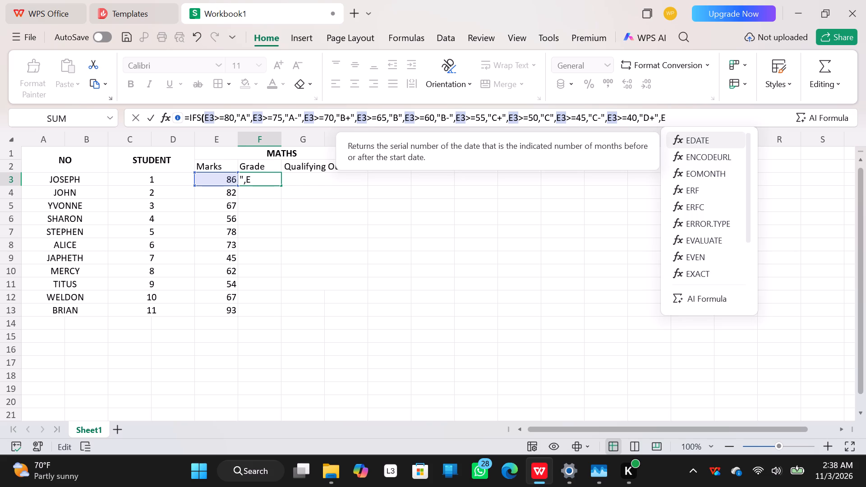
key(3)
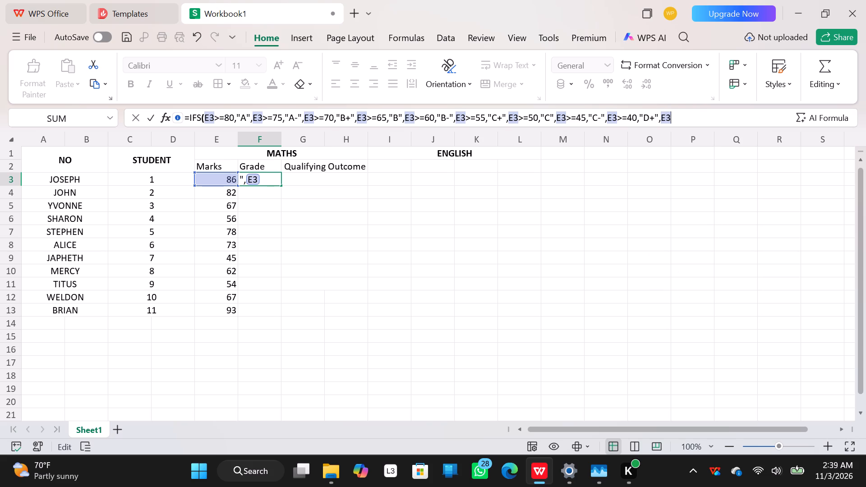
key(shift+greater)
key(equal)
text(35)
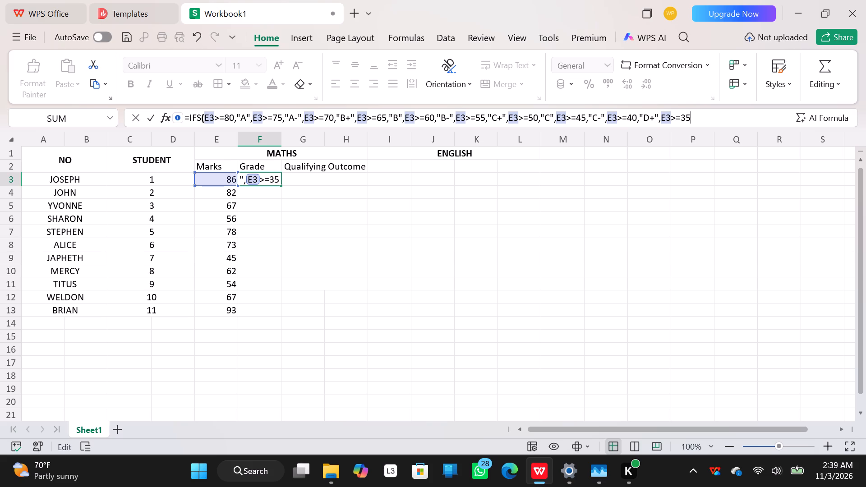
key(period)
key(BackSpace)
key(comma)
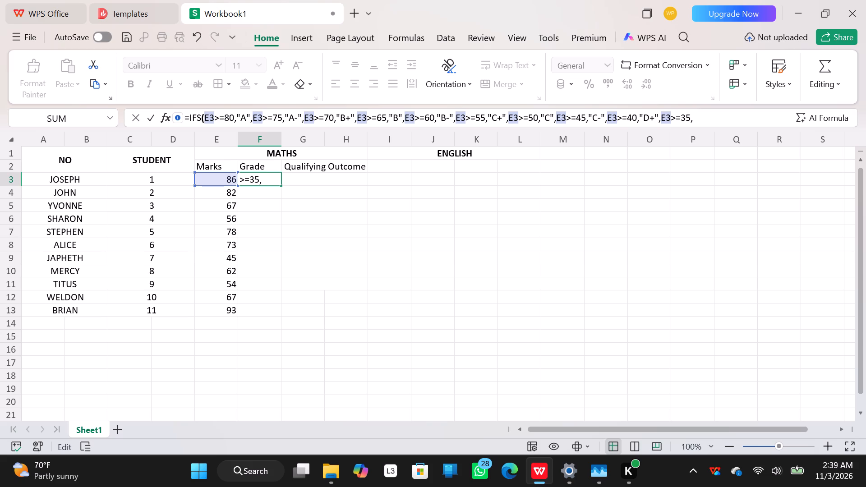
key(shift+quotedbl)
key(d)
key(shift+quotedbl)
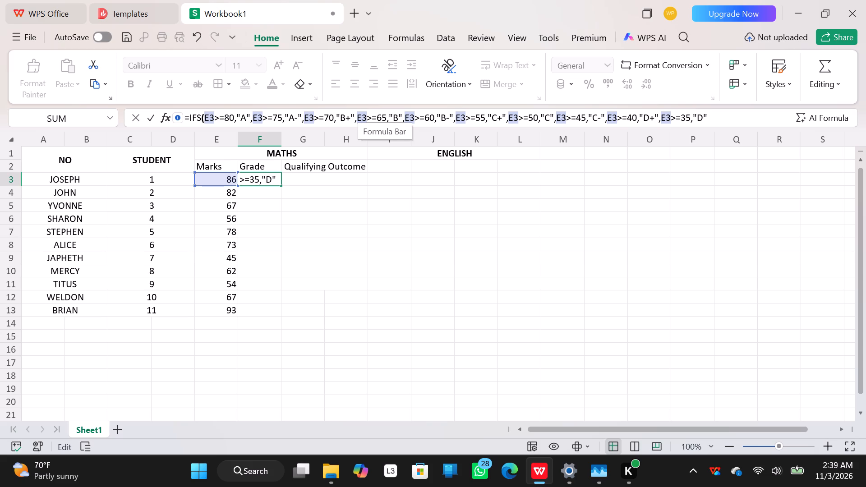
key(comma)
Add the condition E3>=30 with the result "D-" to the IFS formula in F3, followed by a comma.
text(E3)
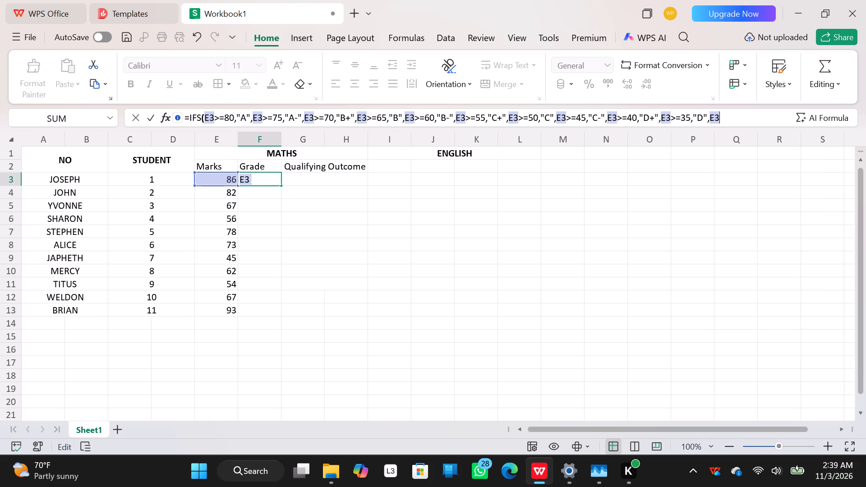
key(shift+greater)
key(equal)
key(3)
key(0)
key(comma)
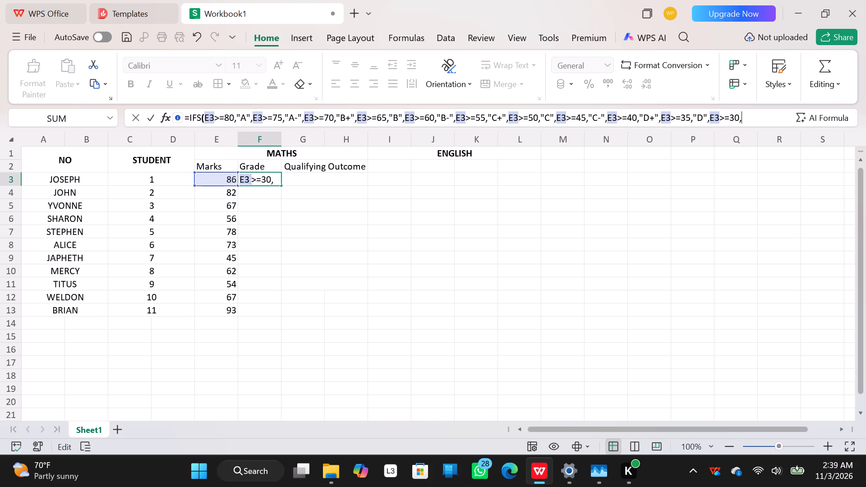
key(shift+quotedbl)
key(d)
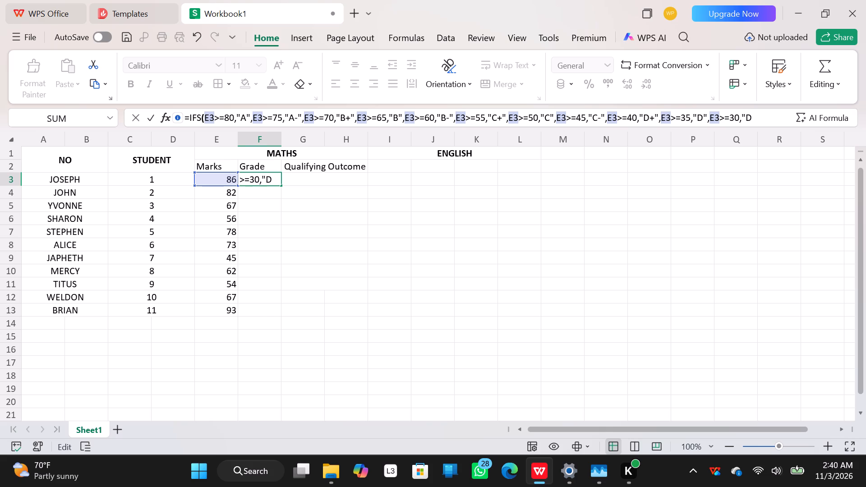
key(minus)
key(shift+quotedbl)
key(comma)
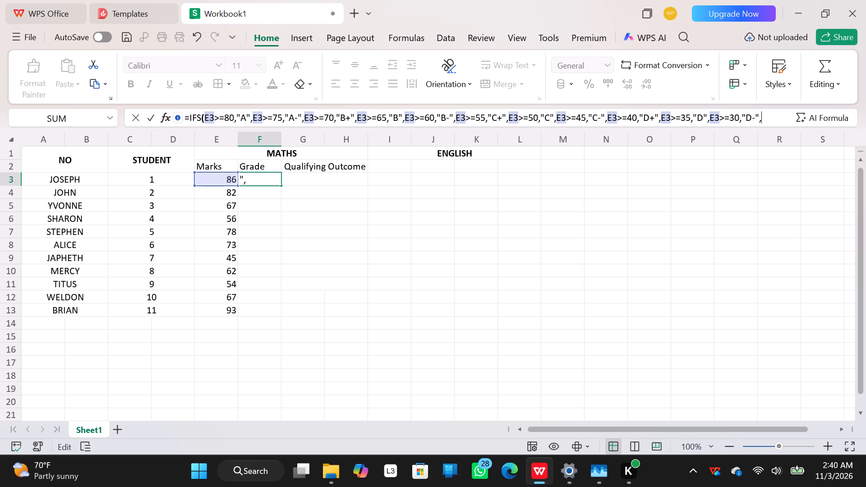
Add the final condition E3>=0 with the result "E", close the IFS formula's bracket and enter it in F3.
key(e)
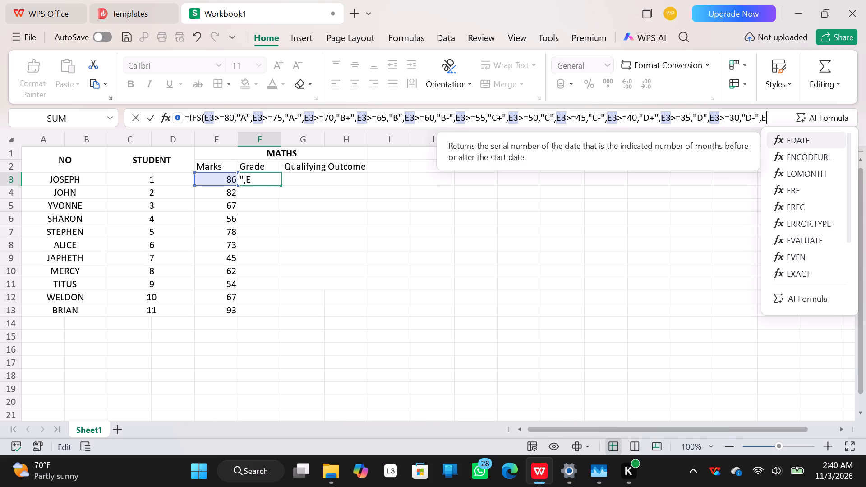
key(3)
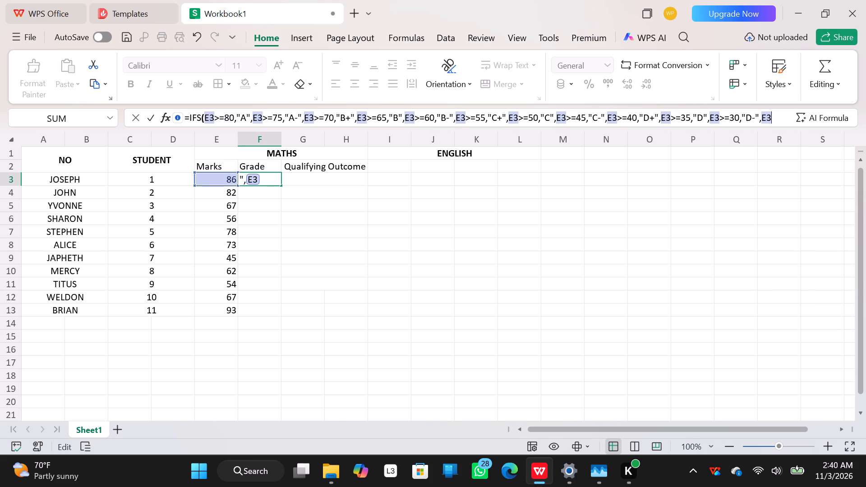
key(shift+greater)
text(=0)
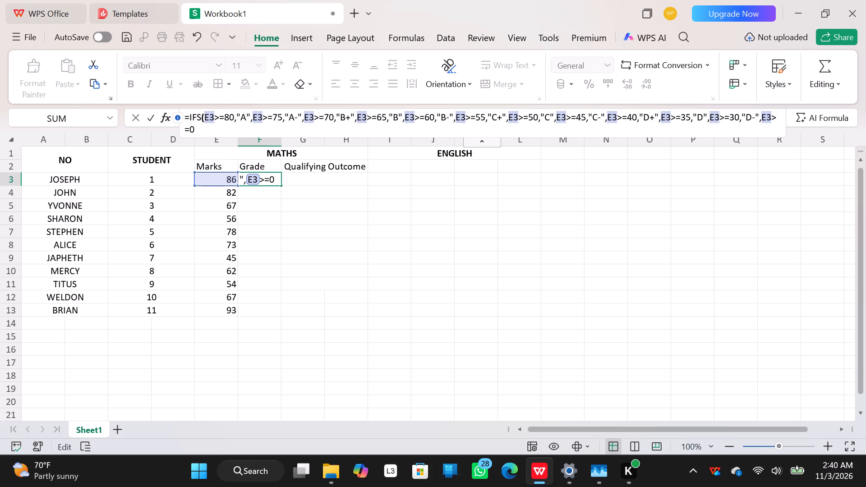
key(comma)
key(shift+quotedbl)
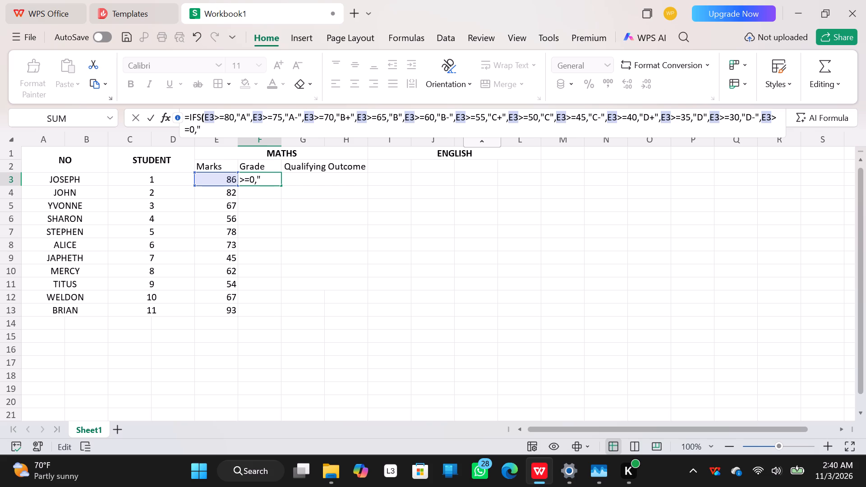
key(e)
key(shift+quotedbl)
key(shift+parenright)
key(Return)
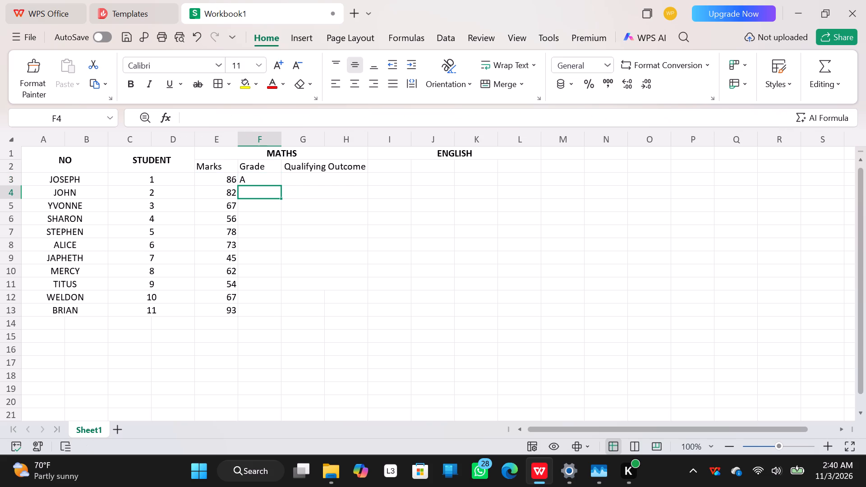
Copy the IFS grade formula from F3 into F4 through F13 for the remaining students in the MATHS Grade column.
click(261, 176)
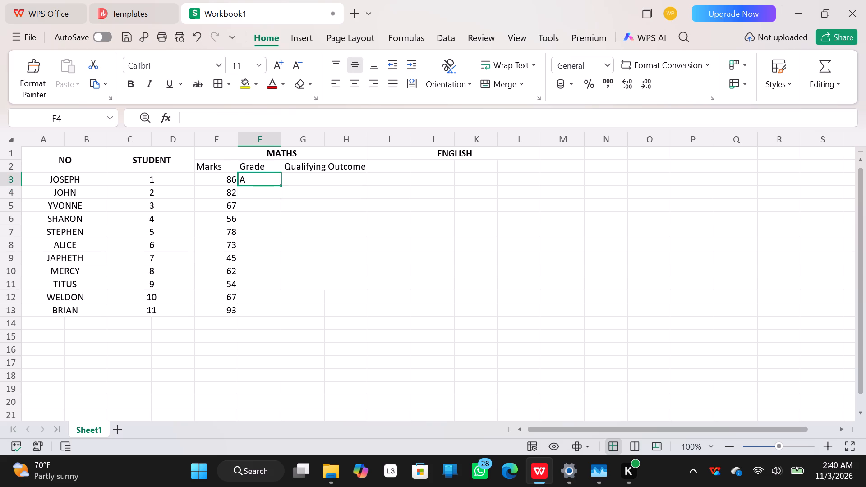
key(ctrl+c)
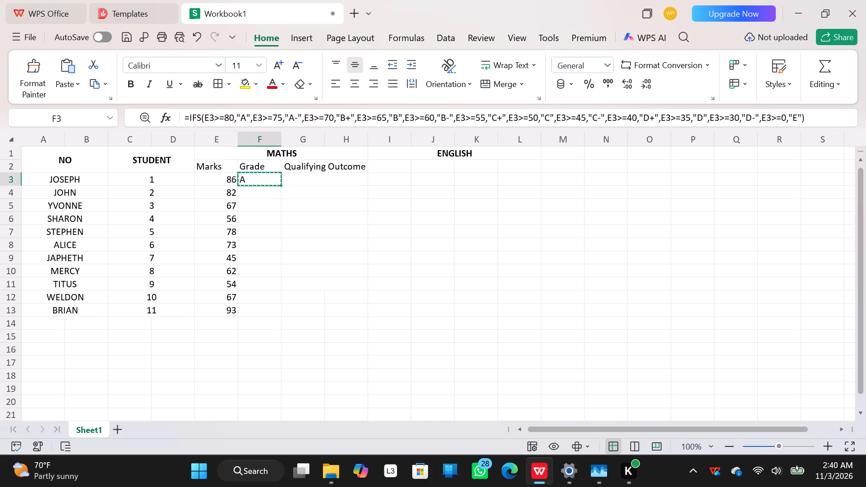
key(Down)
key(shift+Down)
key(shift+Down)
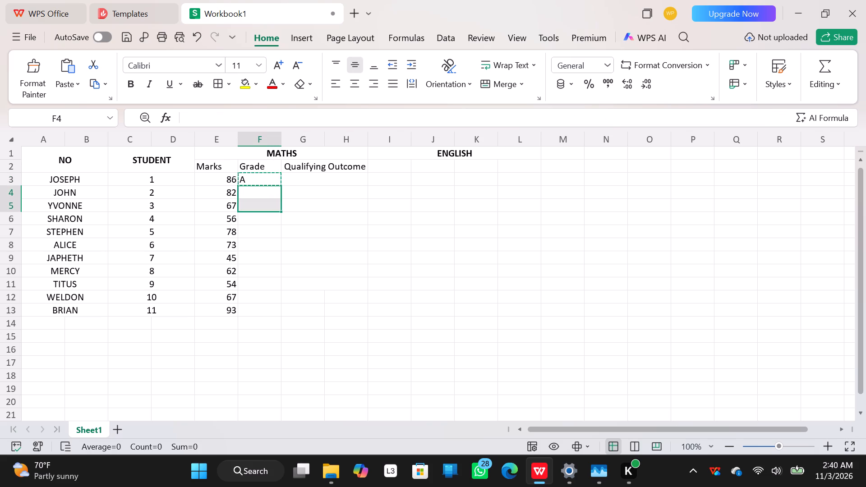
key(shift+Down)
key(shift+Down)
key(shift+Down)
key(shift+Down)
key(shift+Down)
key(shift+Down)
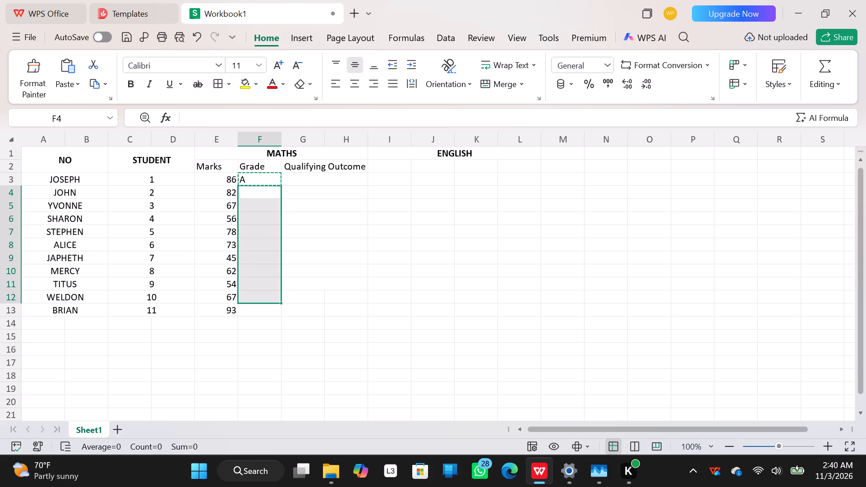
key(shift+Down)
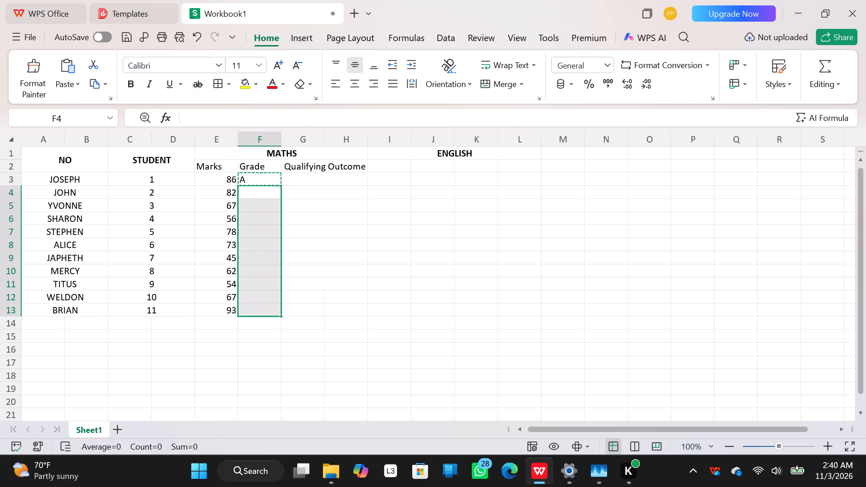
key(ctrl+v)
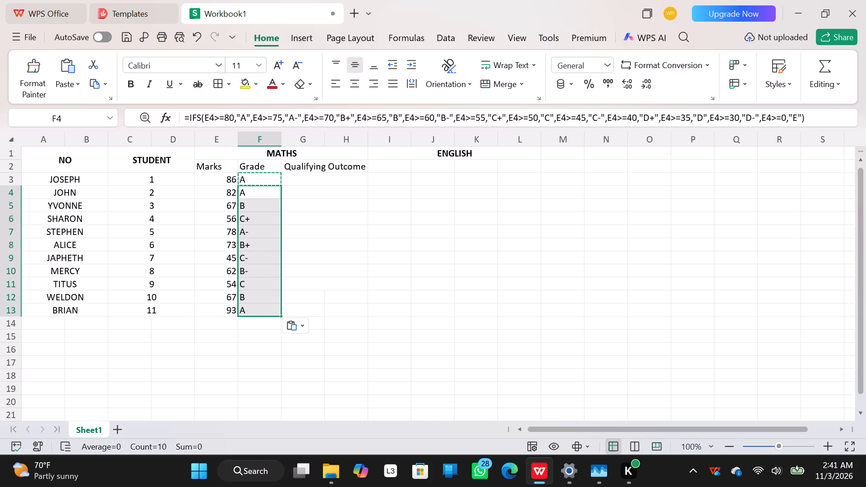
key(Return)
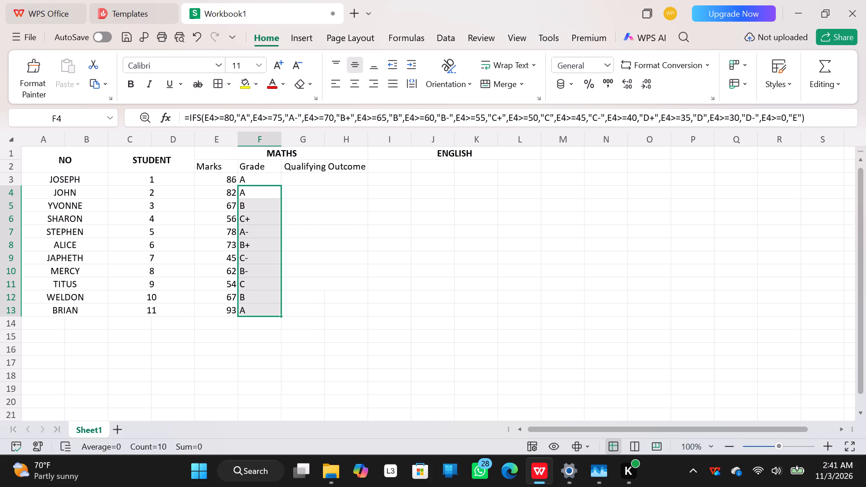
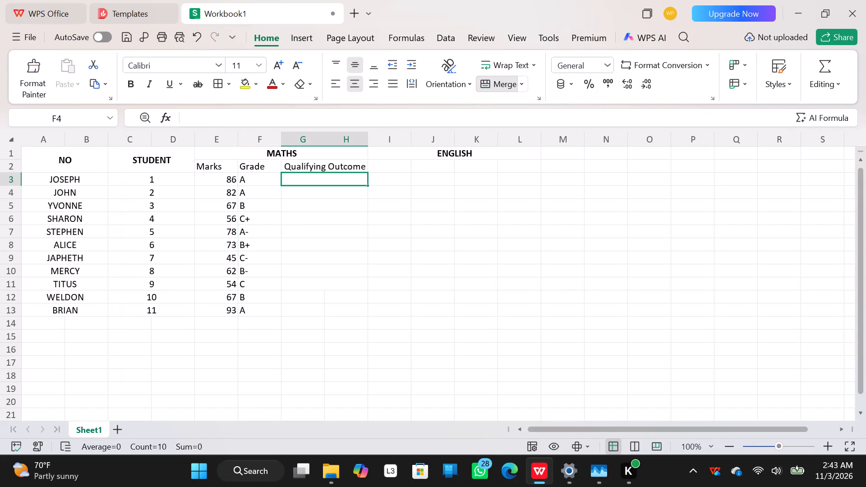
Begin an IFS formula with an open bracket in the first student's MATHS Qualifying Outcome cell, G3.
key(equal)
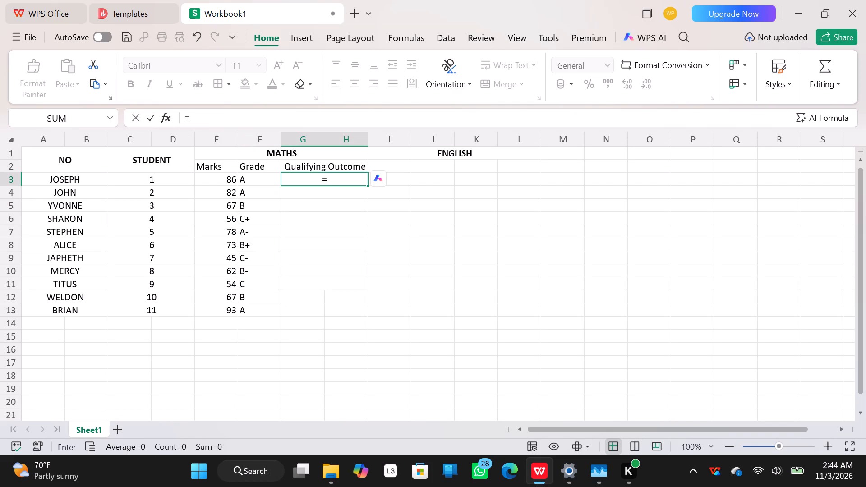
key(i)
key(f)
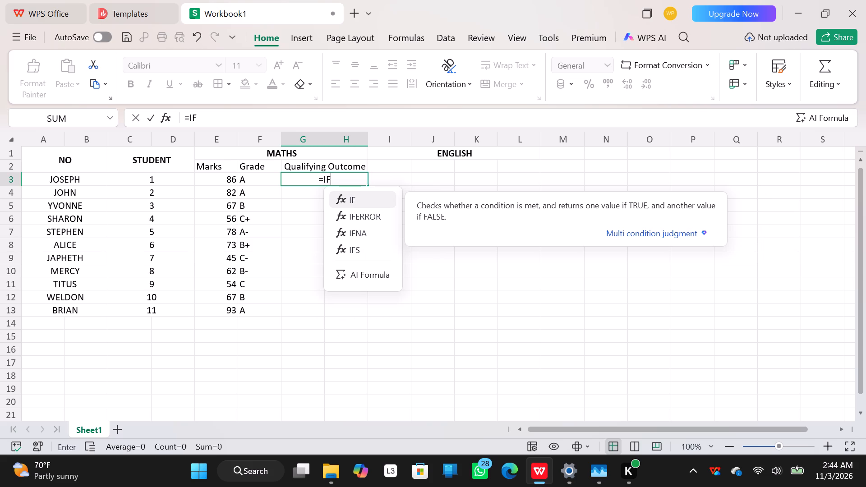
key(shift+parenleft)
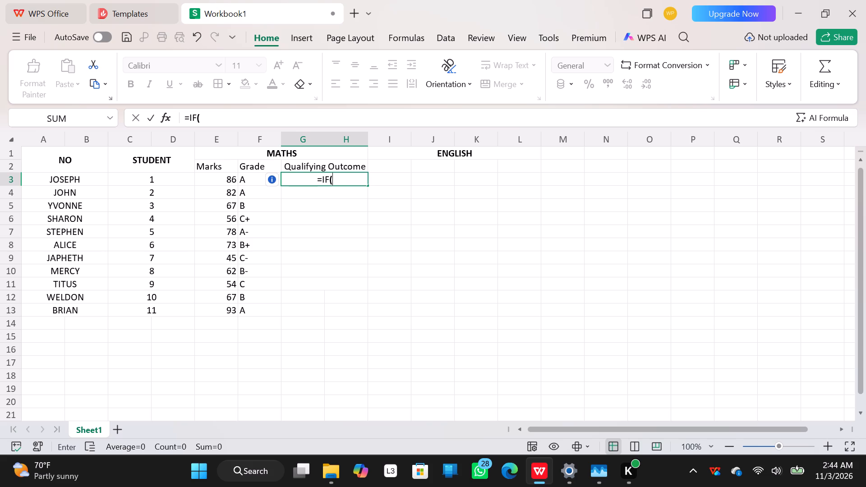
click(231, 114)
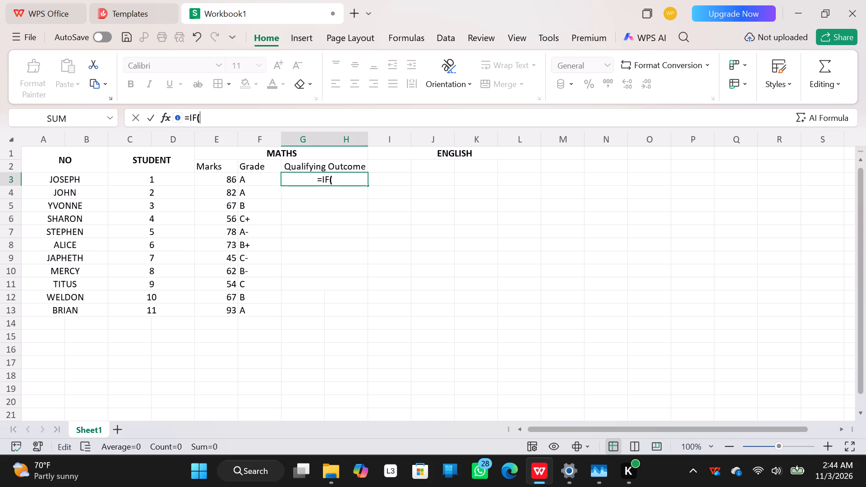
key(BackSpace)
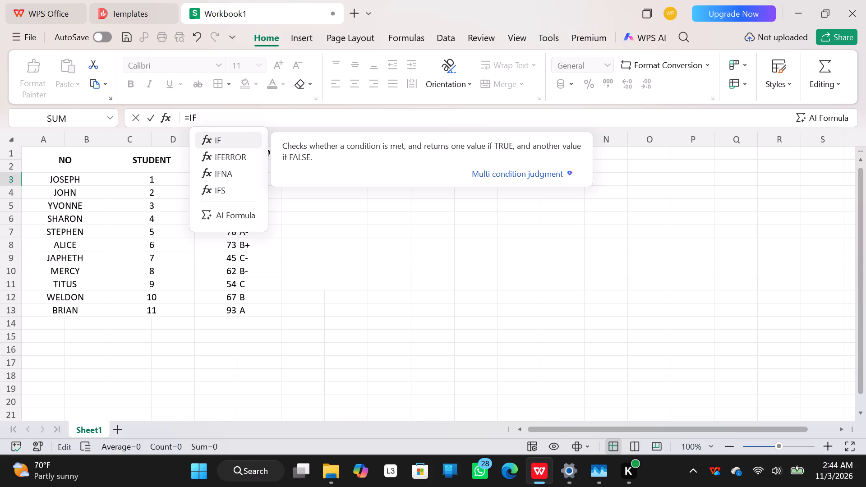
key(s)
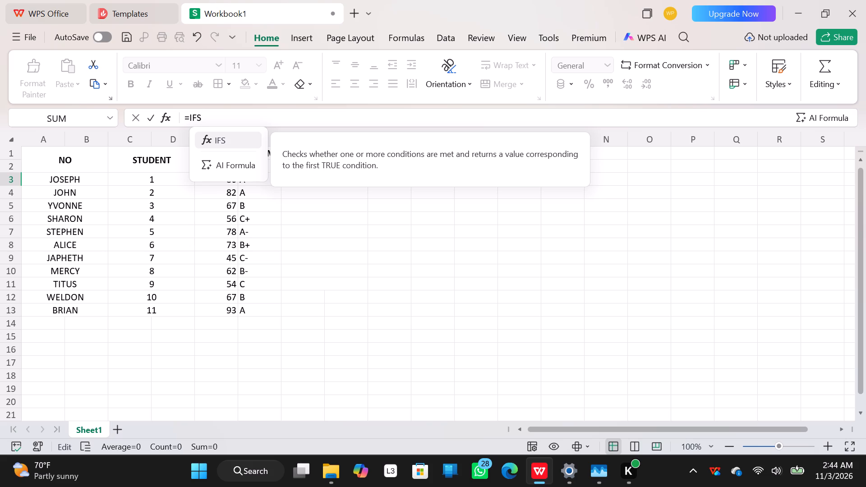
key(shift+parenleft)
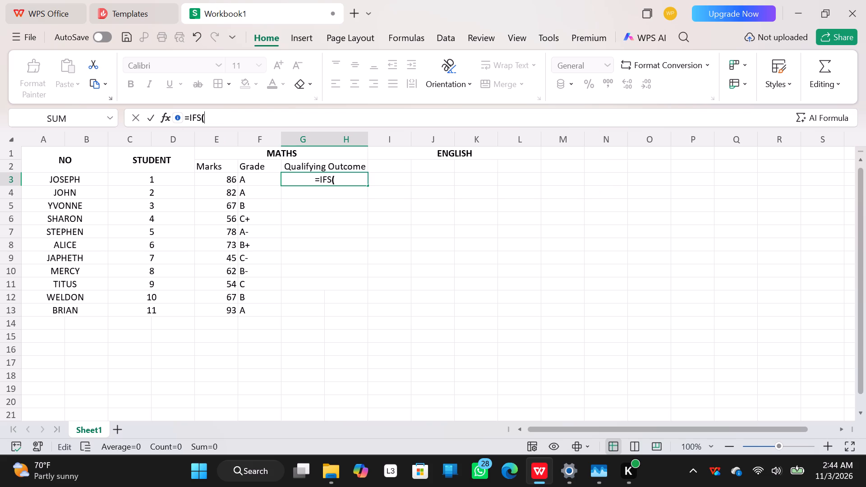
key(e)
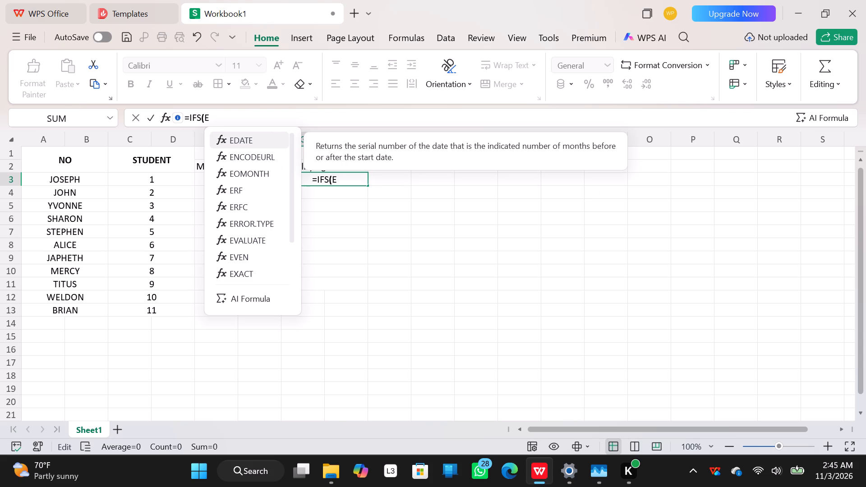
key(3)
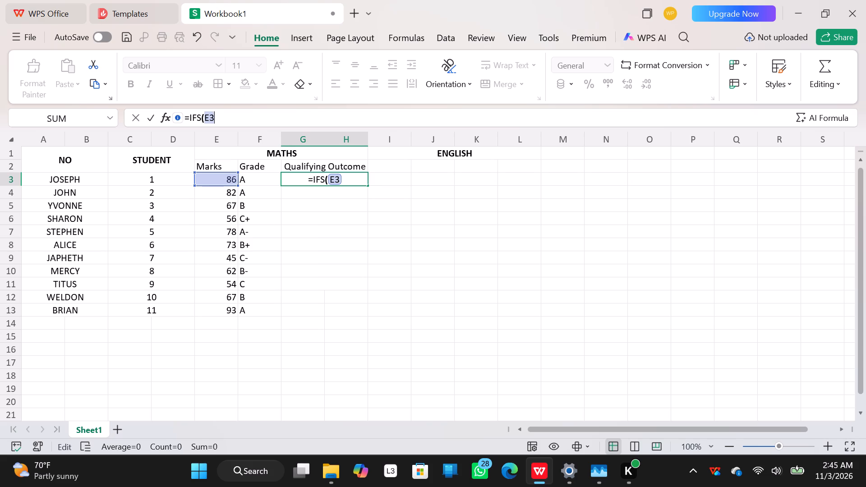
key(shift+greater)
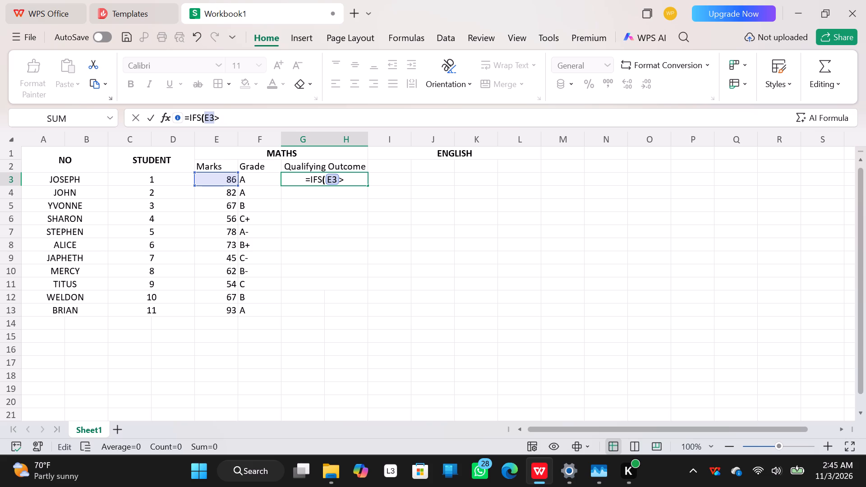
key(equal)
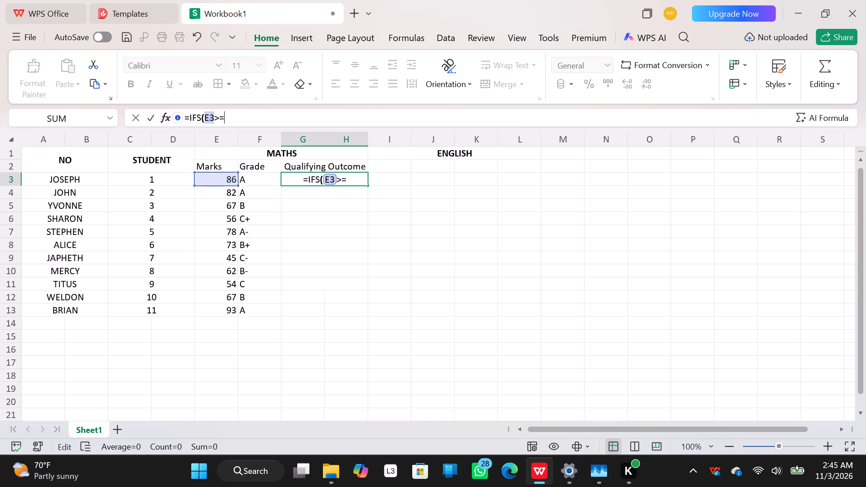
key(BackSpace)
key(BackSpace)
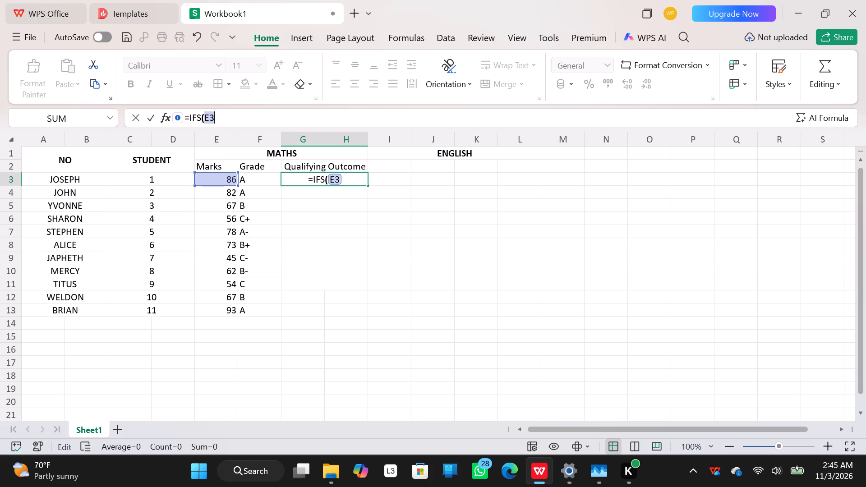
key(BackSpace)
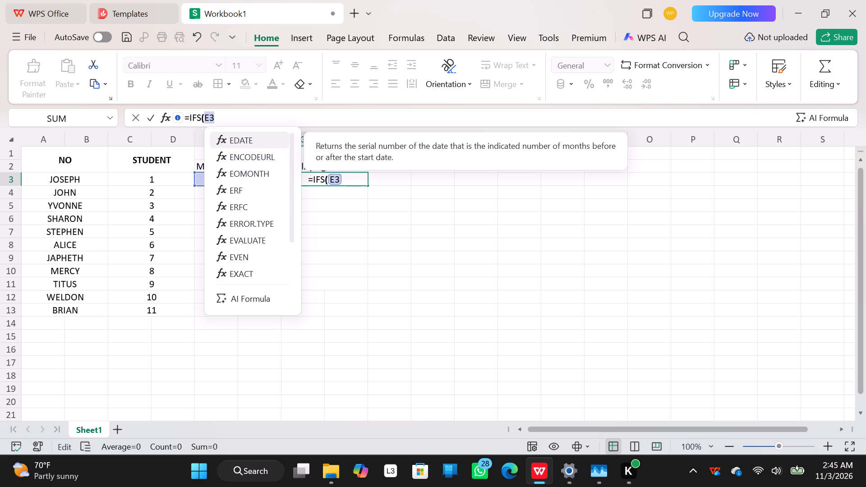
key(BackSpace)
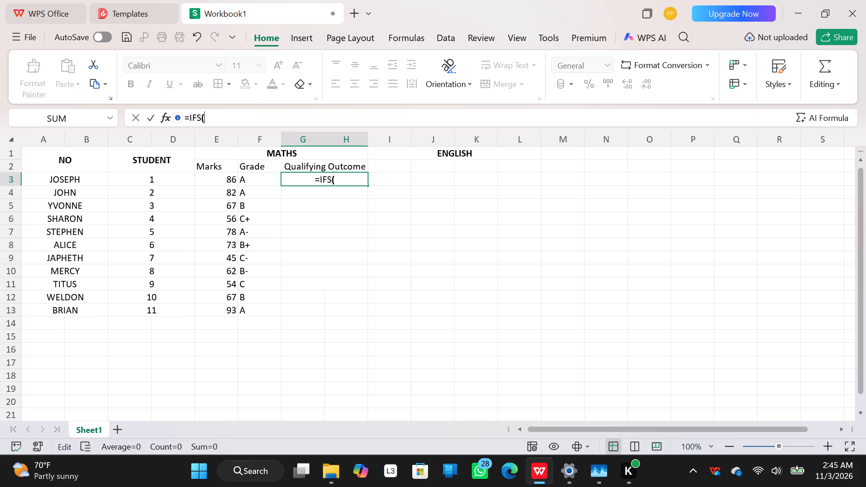
Start the first condition of the IFS formula in G3 with E3>=.
key(e)
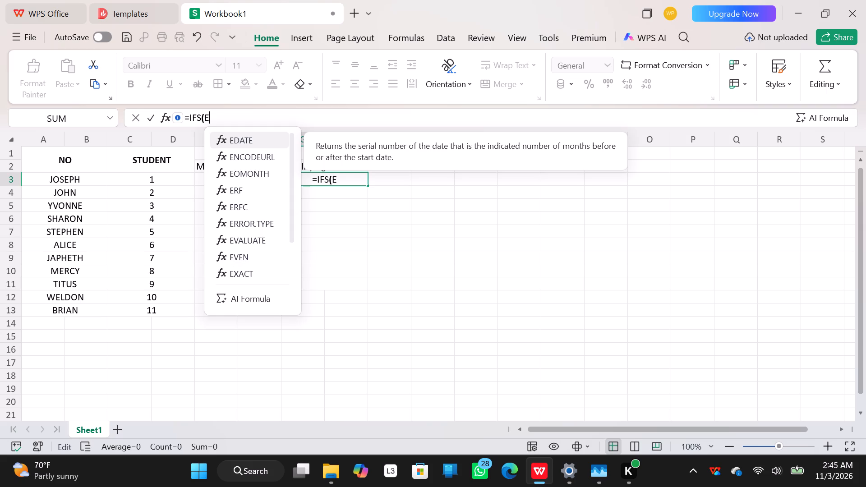
key(3)
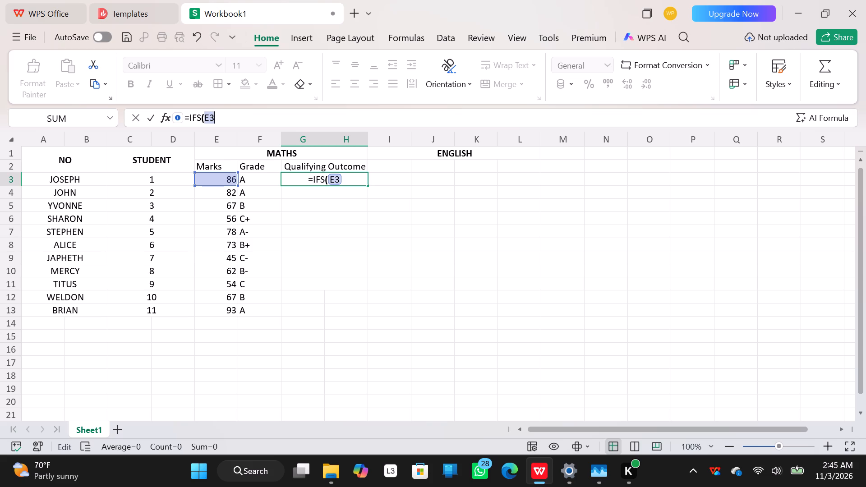
key(shift+greater)
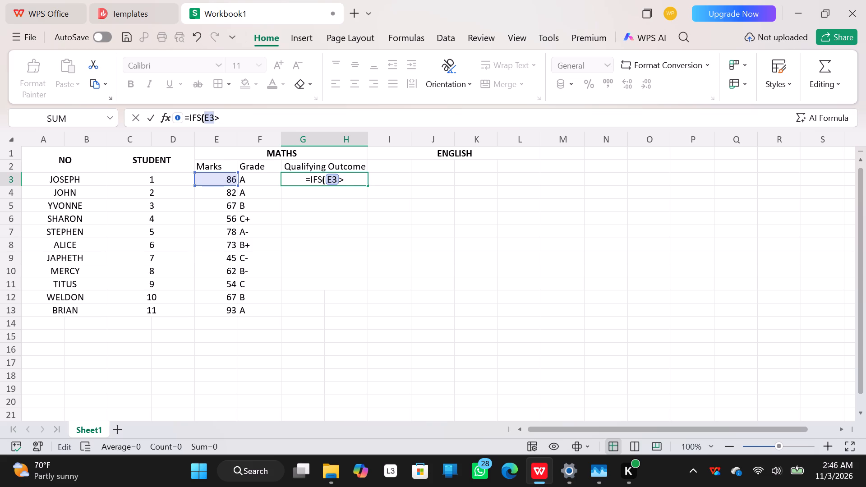
key(equal)
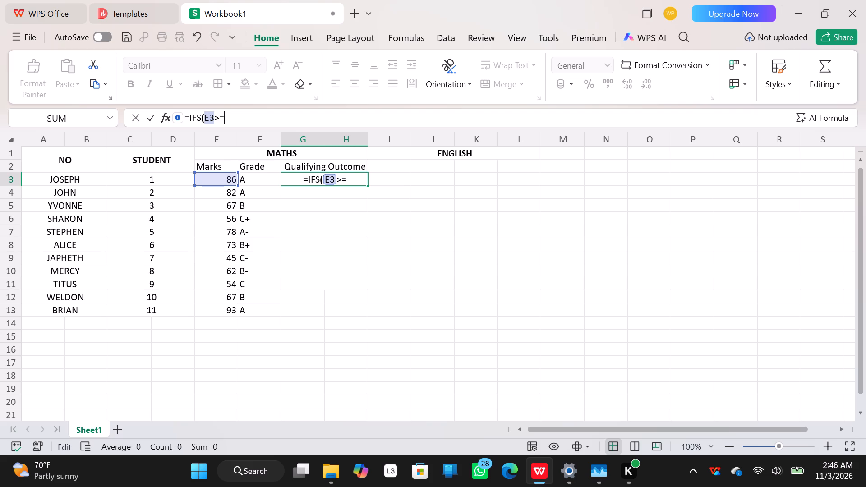